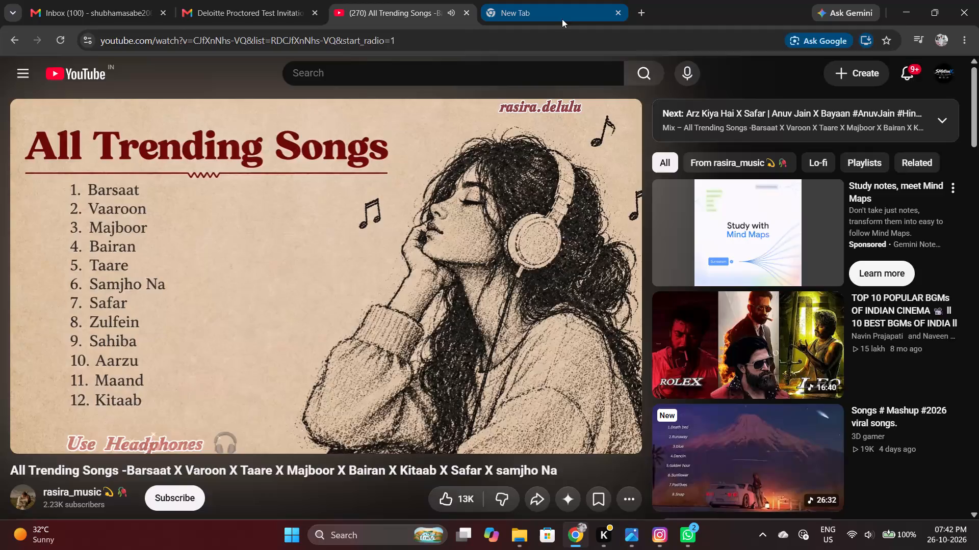
Search for snapinsta in the empty browser tab to open the Snapinsta Instagram downloader site.
{"action": "left_click", "coordinate": [547, 9]}
{"action": "left_click", "coordinate": [366, 48]}
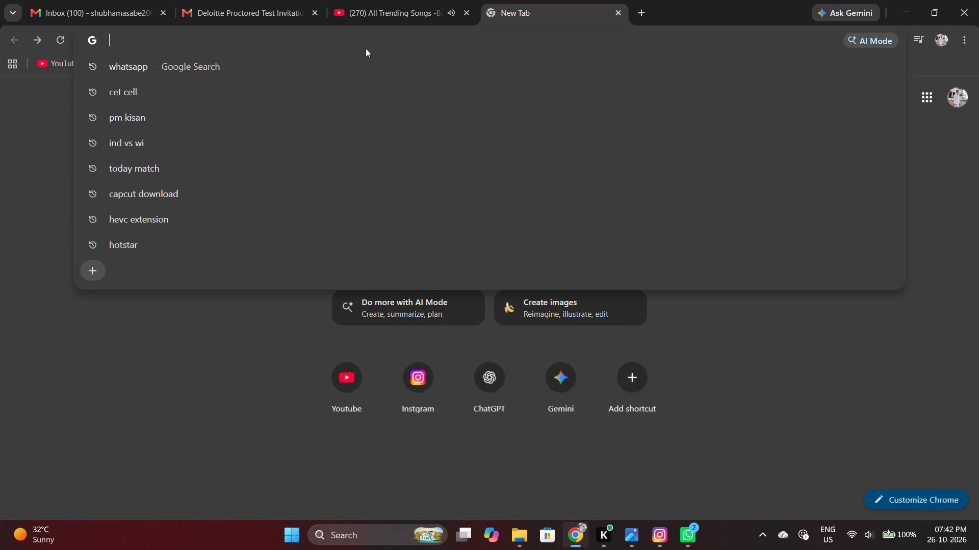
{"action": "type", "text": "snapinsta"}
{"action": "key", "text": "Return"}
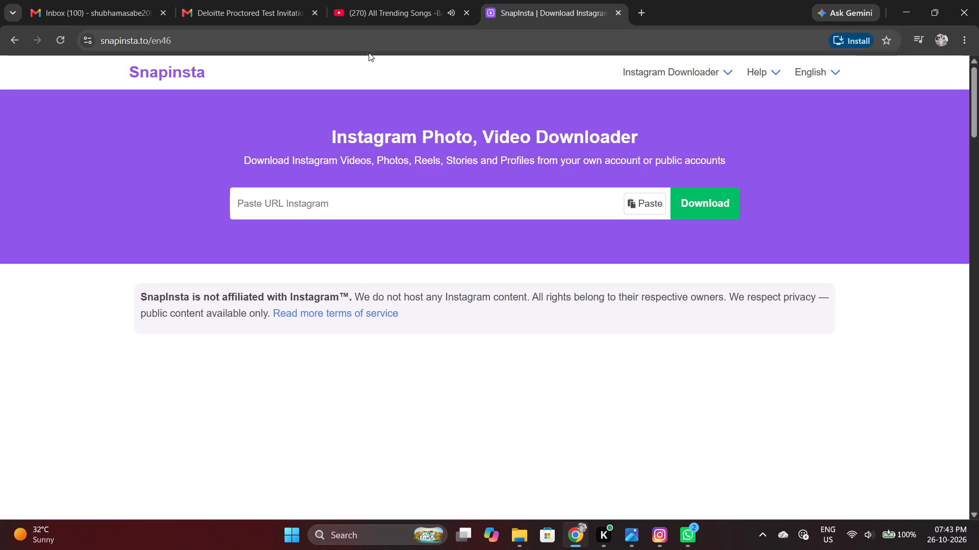
Submit the copied Instagram reel link to the downloader and download the reel's video, dismissing any ads.
{"action": "left_click", "coordinate": [358, 199]}
{"action": "key", "text": "ctrl+v"}
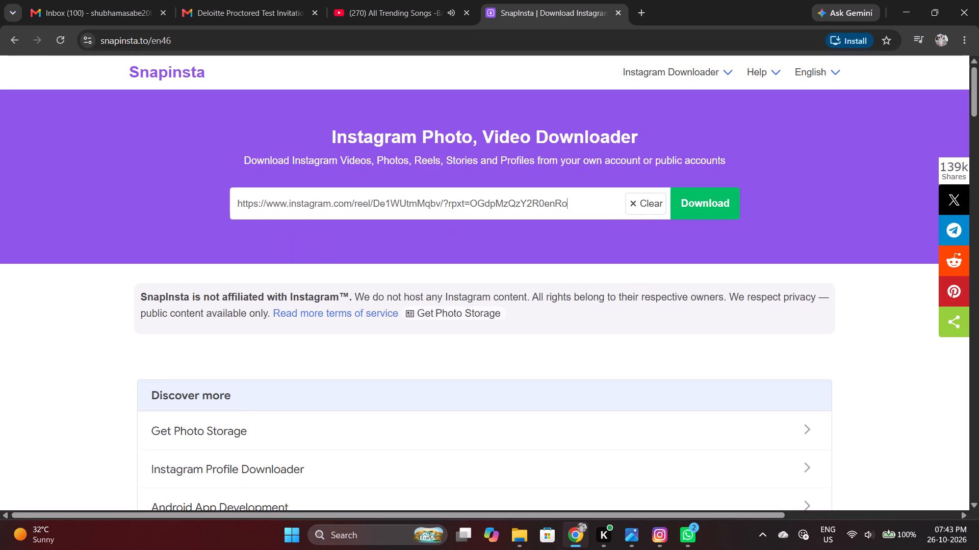
{"action": "left_click", "coordinate": [707, 202]}
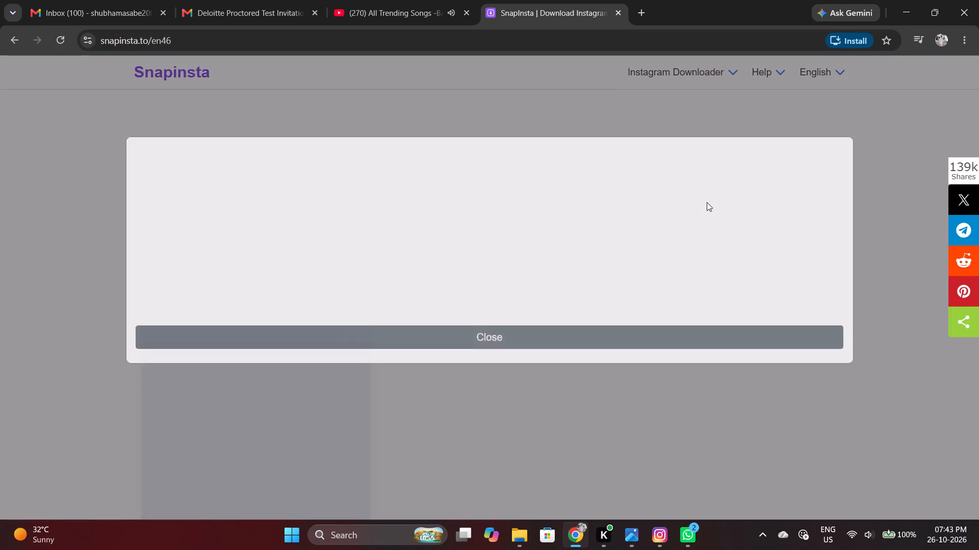
{"action": "left_click", "coordinate": [530, 378]}
{"action": "scroll", "coordinate": [387, 281], "scroll_direction": "down", "scroll_amount": 1}
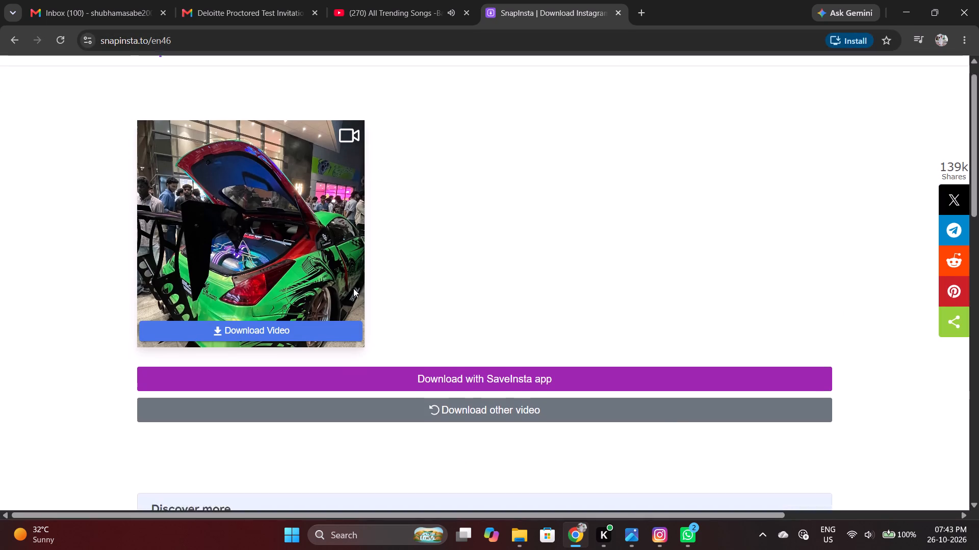
{"action": "left_click", "coordinate": [306, 289]}
{"action": "left_click", "coordinate": [856, 125]}
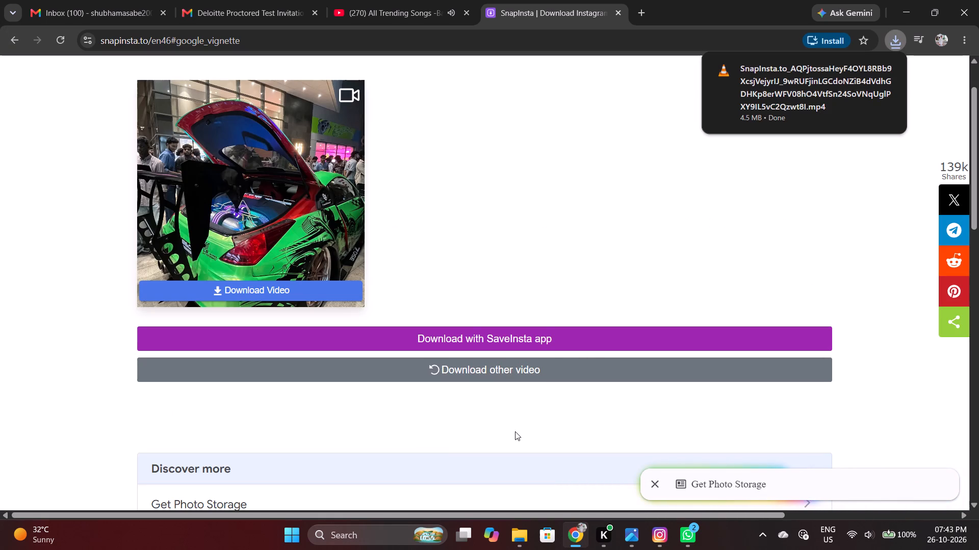
Search the computer's apps for "cap" and launch the CapCut video editor.
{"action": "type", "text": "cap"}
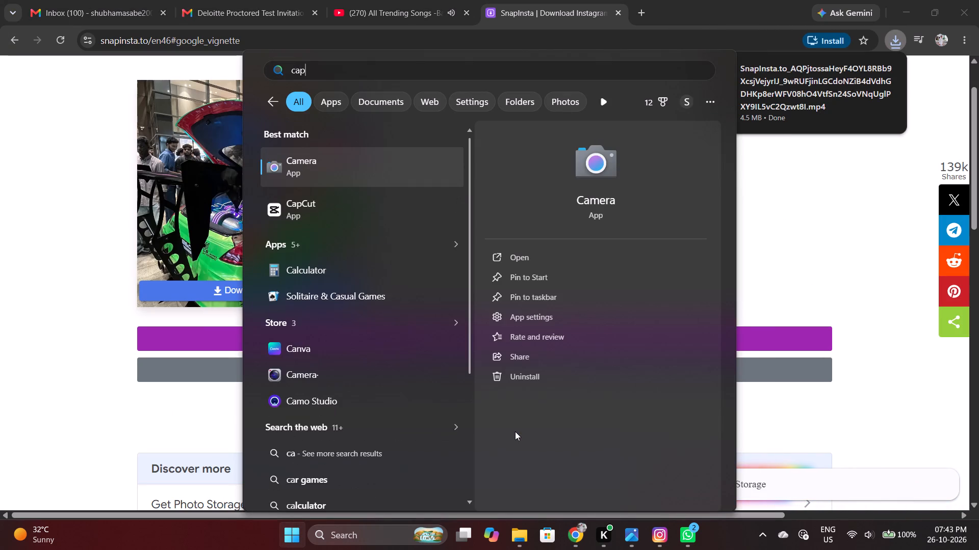
{"action": "left_click", "coordinate": [330, 171]}
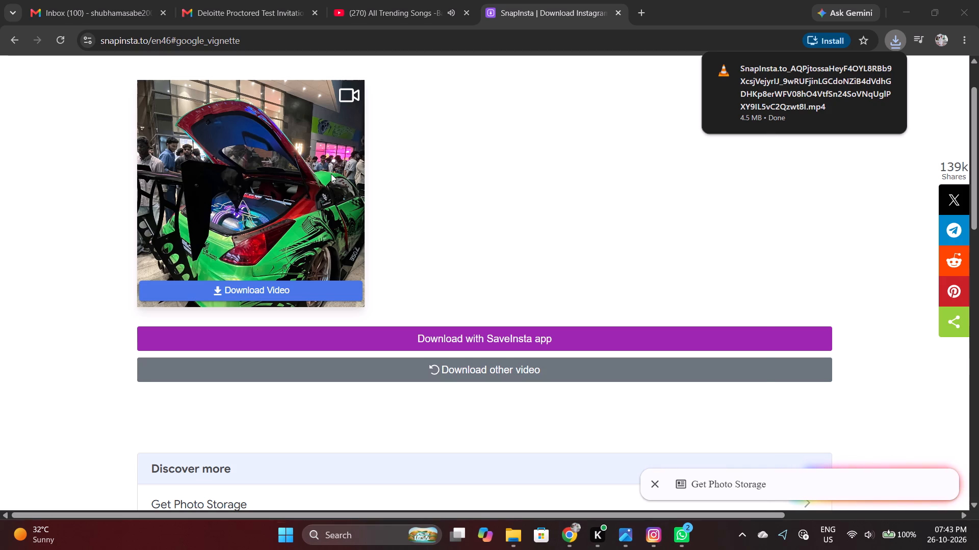
Launch UrbanVPN, continue with the free version and dismiss the premium upgrade offer.
{"action": "type", "text": "ur"}
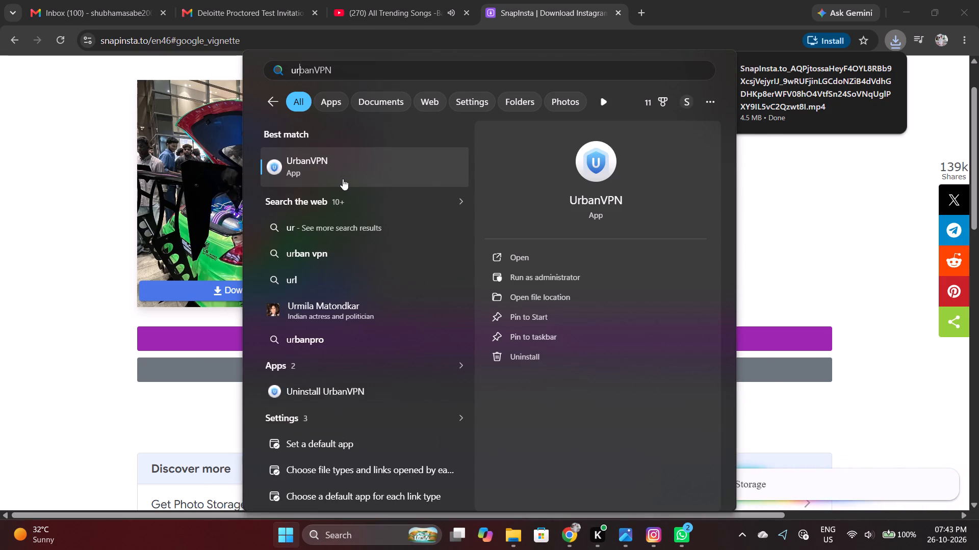
{"action": "left_click", "coordinate": [343, 179]}
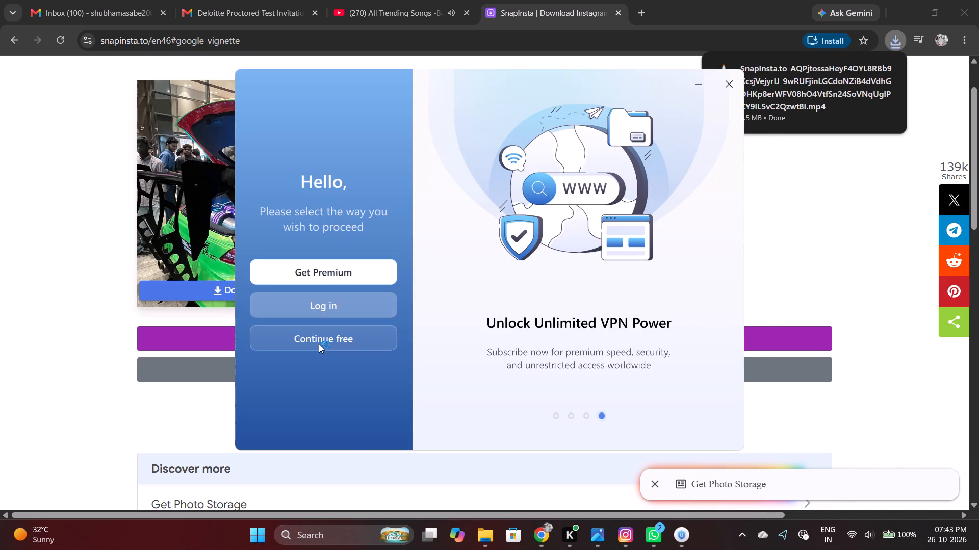
{"action": "left_click", "coordinate": [319, 344]}
{"action": "left_click", "coordinate": [398, 356]}
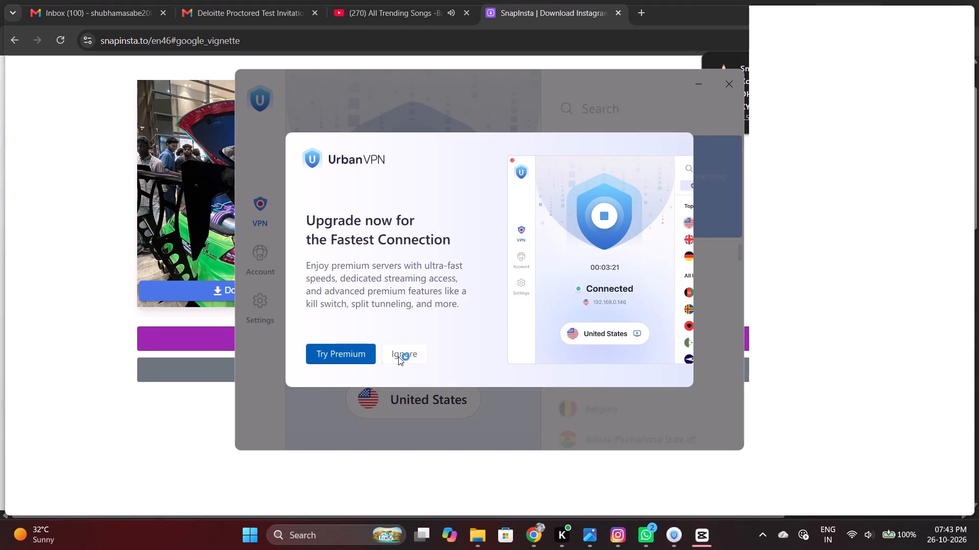
Search the VPN server locations for "ru", connect to Russia and minimize the VPN window.
{"action": "left_click", "coordinate": [618, 107]}
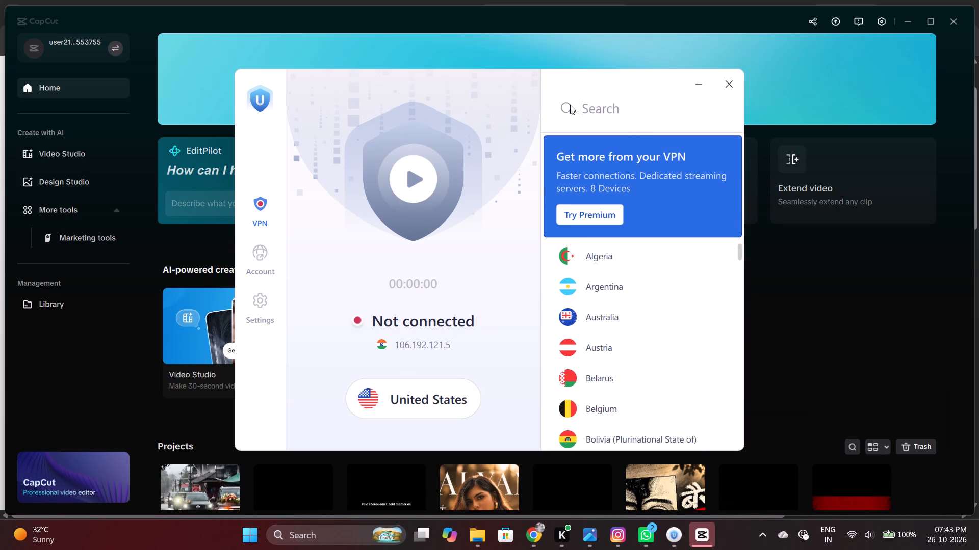
{"action": "key", "text": "r"}
{"action": "key", "text": "u"}
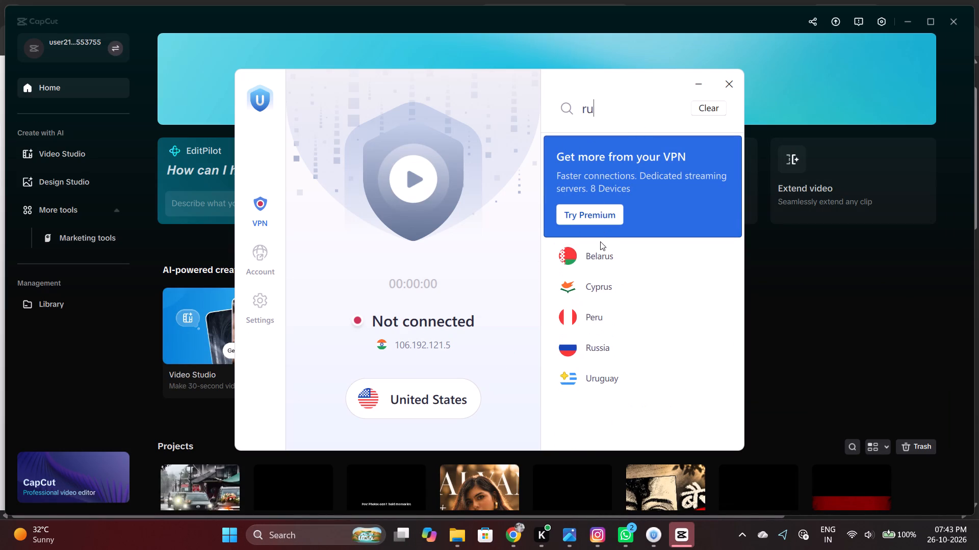
{"action": "left_click", "coordinate": [594, 343]}
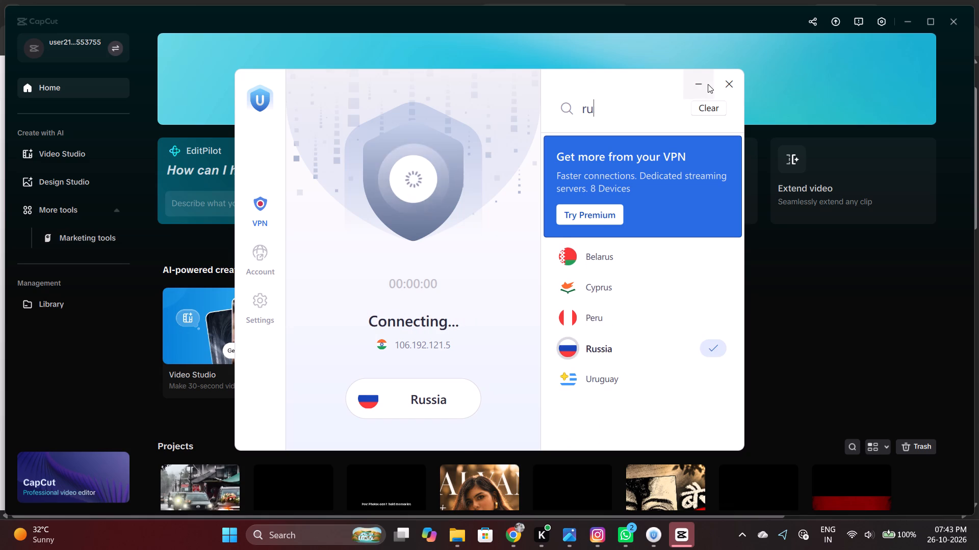
{"action": "left_click", "coordinate": [703, 84]}
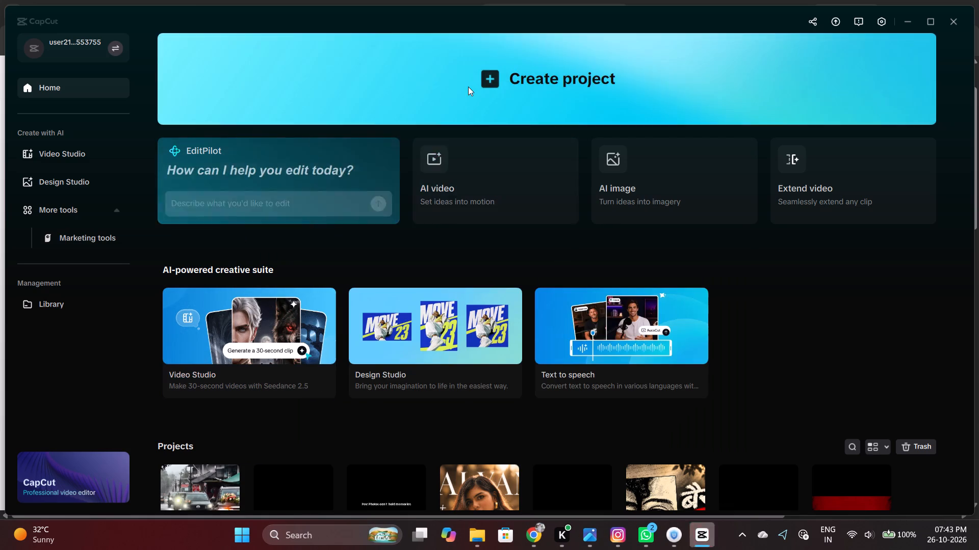
Create a new video project in CapCut.
{"action": "left_click", "coordinate": [468, 87]}
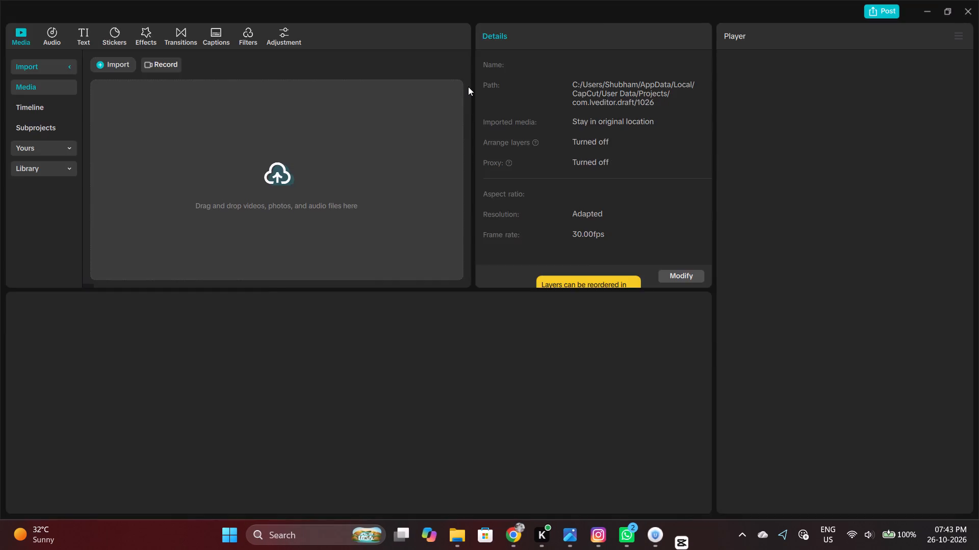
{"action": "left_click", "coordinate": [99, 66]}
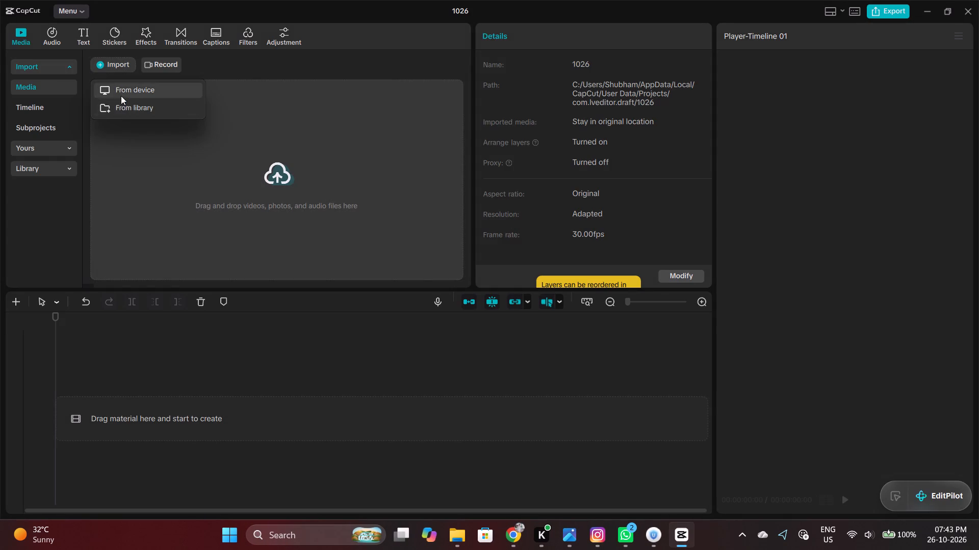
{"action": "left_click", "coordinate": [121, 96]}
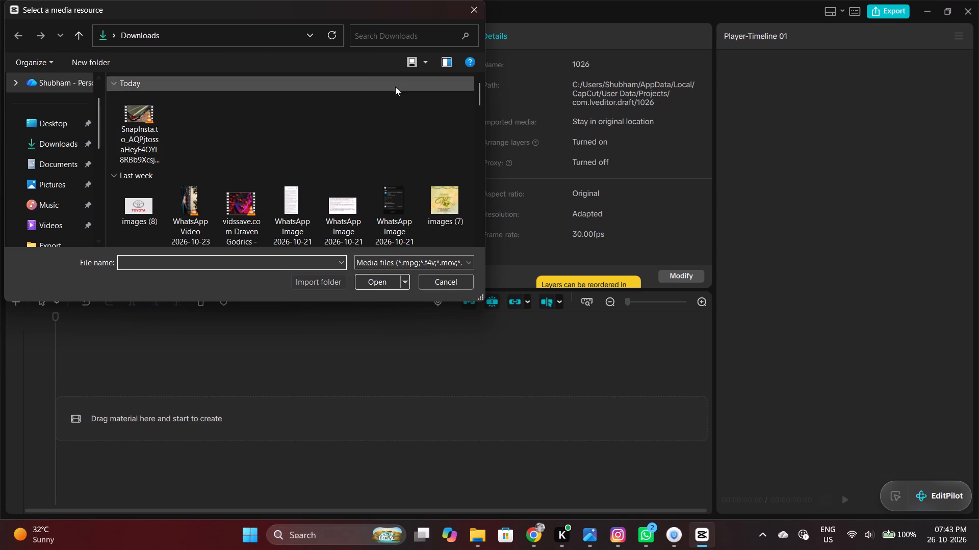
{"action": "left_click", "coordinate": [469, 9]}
Extract the audio from today's SnapInsta video in the Downloads folder into the project's audio.
{"action": "left_click", "coordinate": [53, 36]}
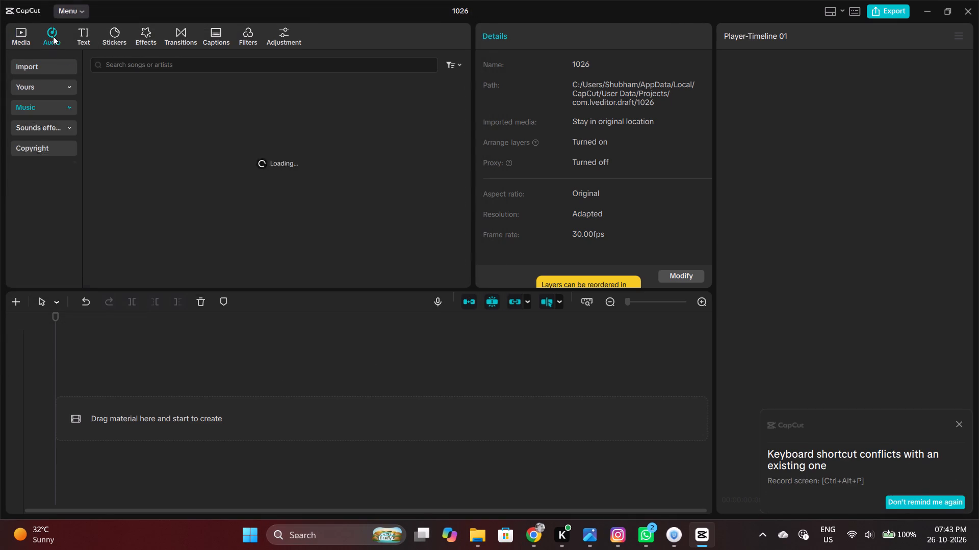
{"action": "left_click", "coordinate": [26, 72]}
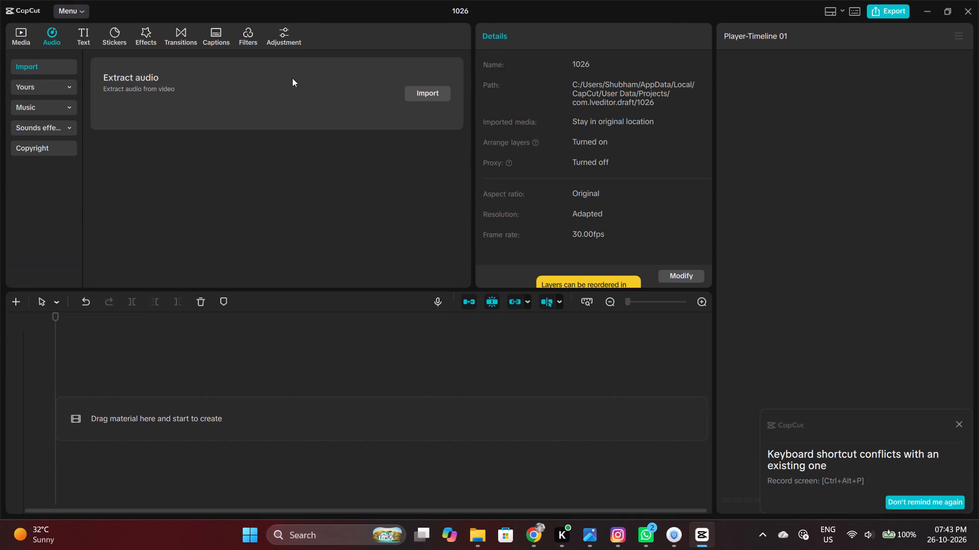
{"action": "left_click", "coordinate": [429, 89]}
{"action": "double_click", "coordinate": [147, 125]}
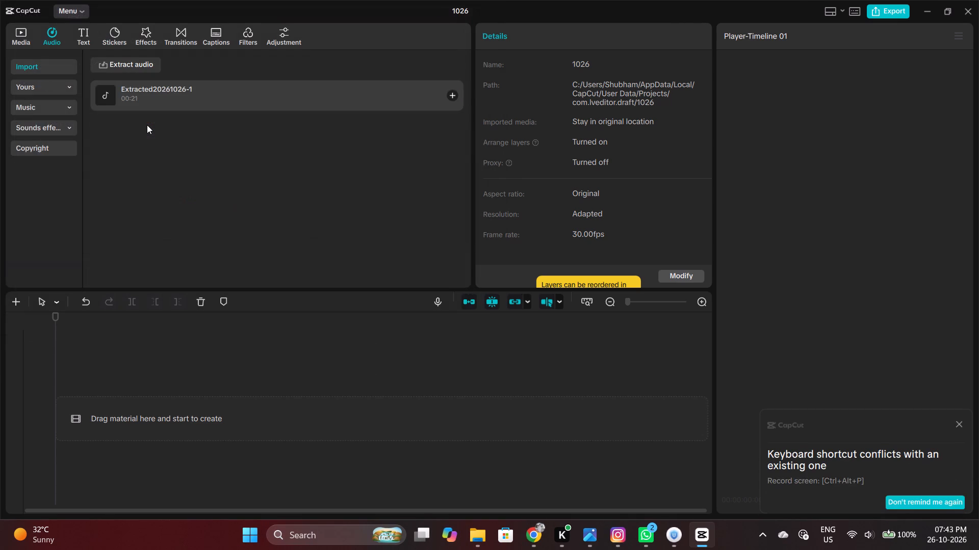
Place the extracted audio at the start of the timeline and play it back briefly.
{"action": "left_click_drag", "start_coordinate": [140, 95], "coordinate": [96, 449]}
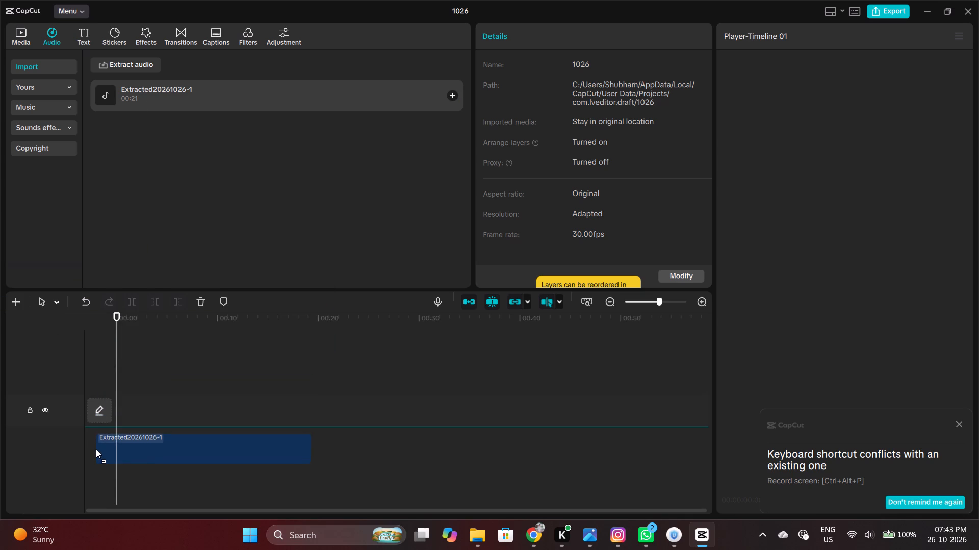
{"action": "left_click_drag", "start_coordinate": [96, 449], "coordinate": [96, 450]}
{"action": "key", "text": "space"}
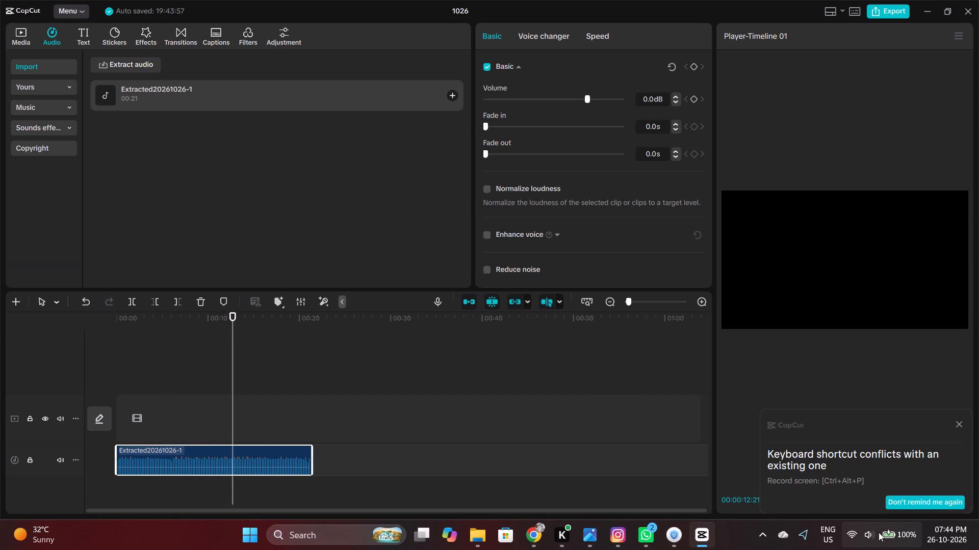
{"action": "left_click", "coordinate": [14, 33]}
{"action": "key", "text": "space"}
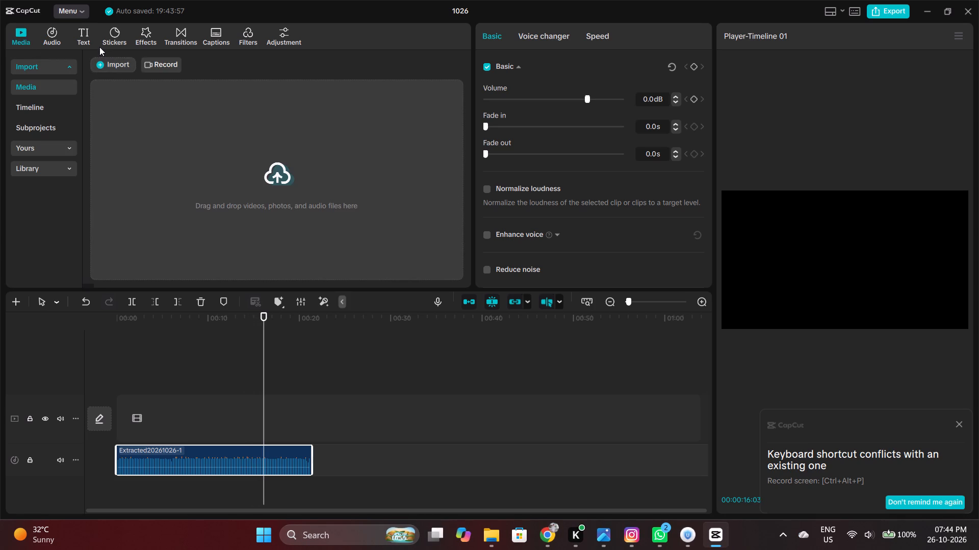
Import the first SnapInsta video, the red car clip, from the Capcut > Raw folder on drive D.
{"action": "left_click", "coordinate": [123, 61]}
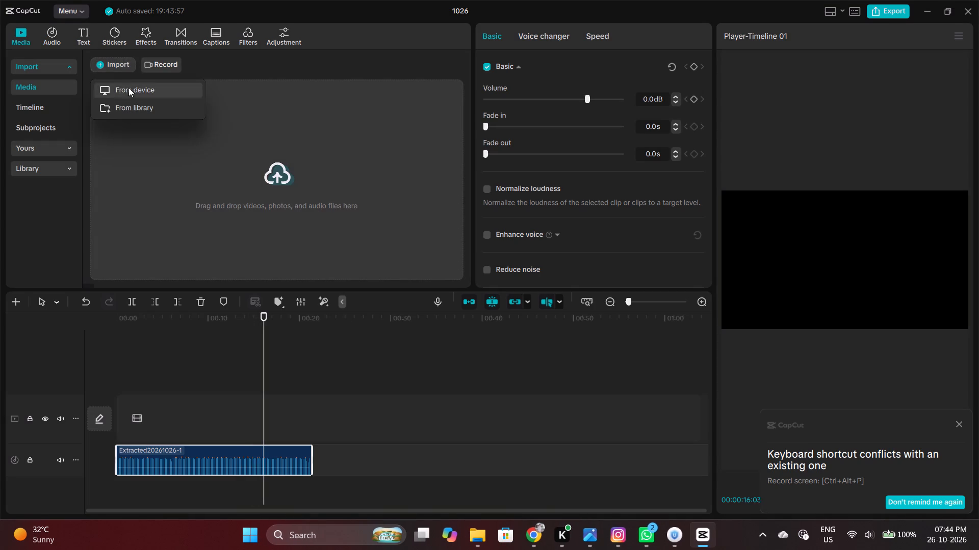
{"action": "left_click", "coordinate": [130, 90]}
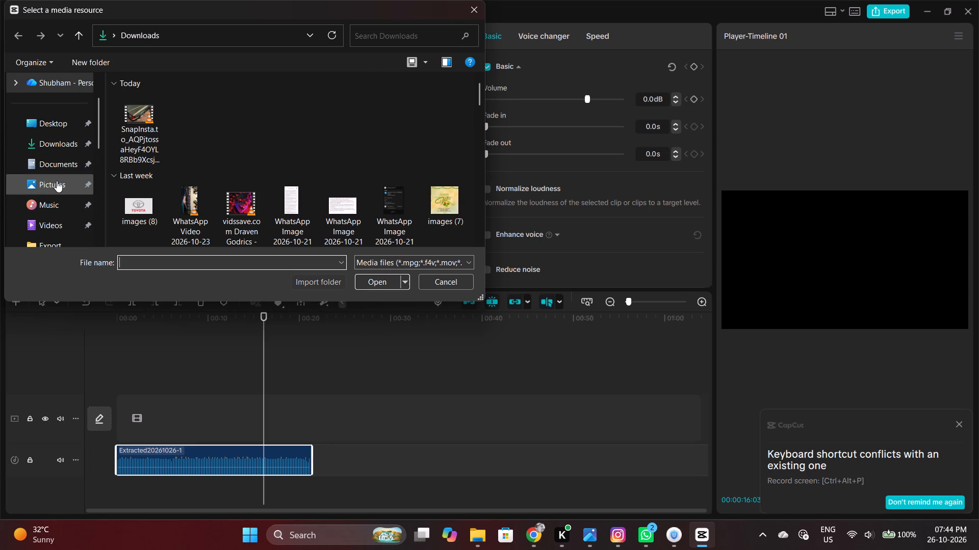
{"action": "scroll", "coordinate": [59, 181], "scroll_direction": "down", "scroll_amount": 3}
{"action": "left_click", "coordinate": [67, 204]}
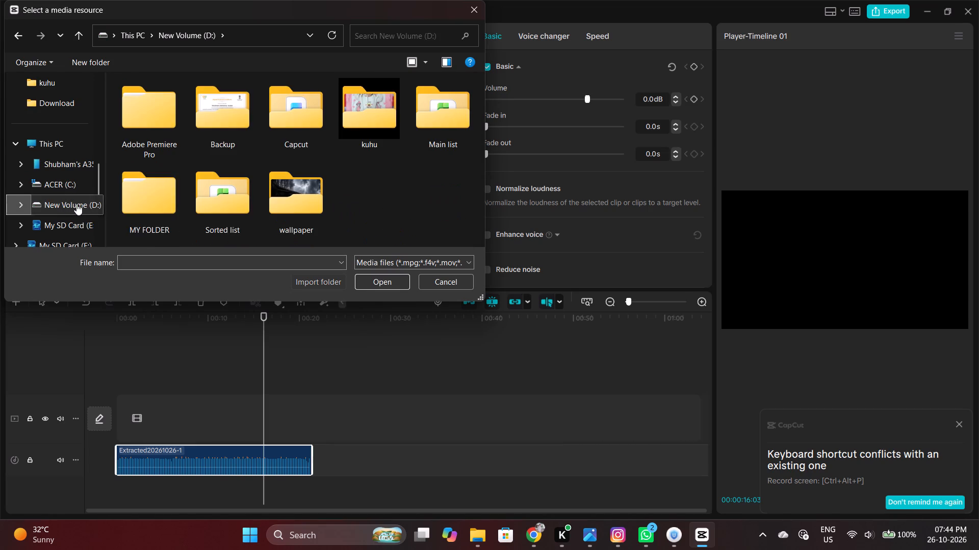
{"action": "double_click", "coordinate": [298, 119]}
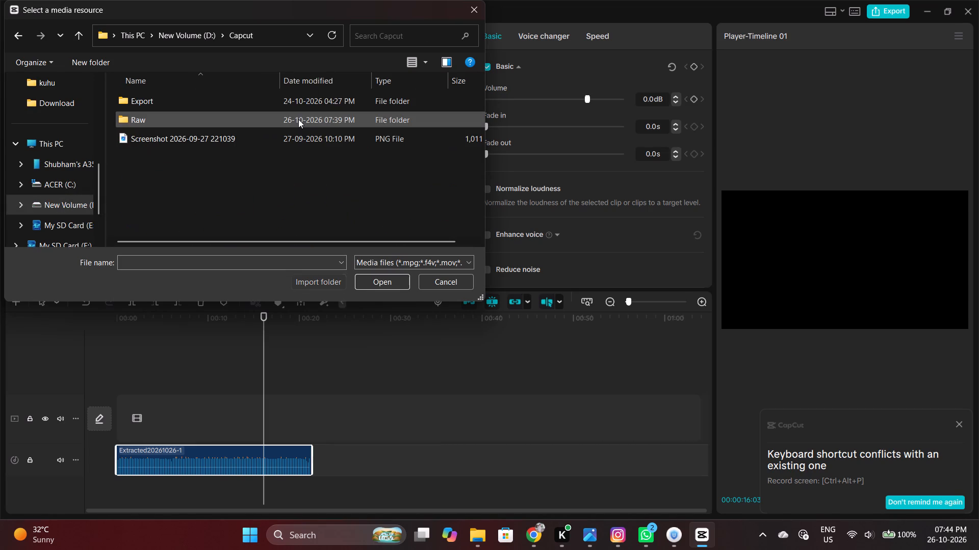
{"action": "double_click", "coordinate": [160, 115]}
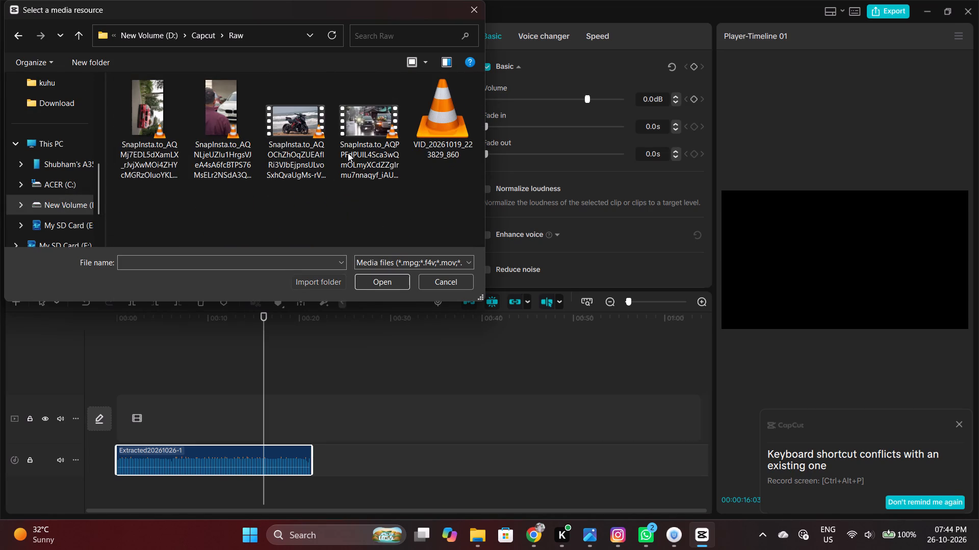
{"action": "double_click", "coordinate": [164, 147]}
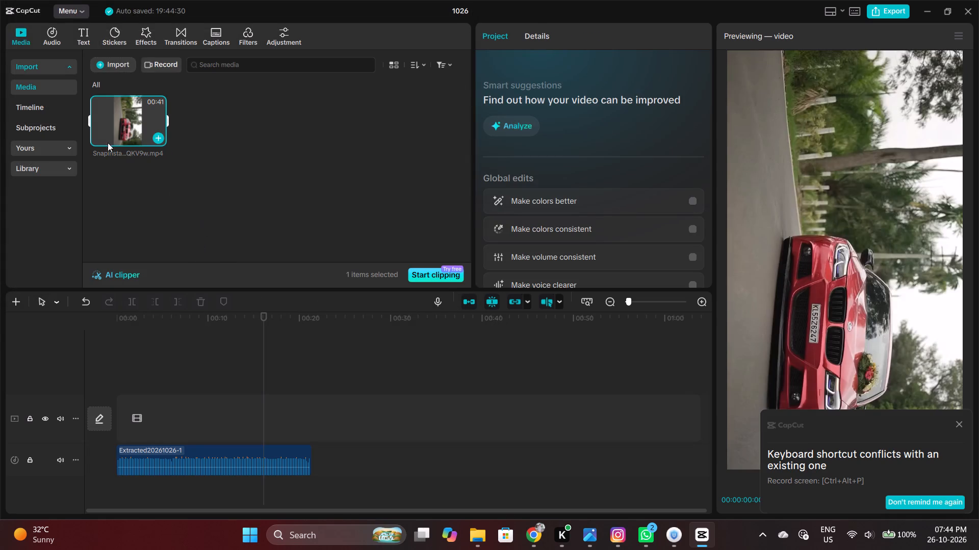
Place the red car video on a new track above the main track, starting at 00:00.
{"action": "left_click_drag", "start_coordinate": [112, 125], "coordinate": [110, 373]}
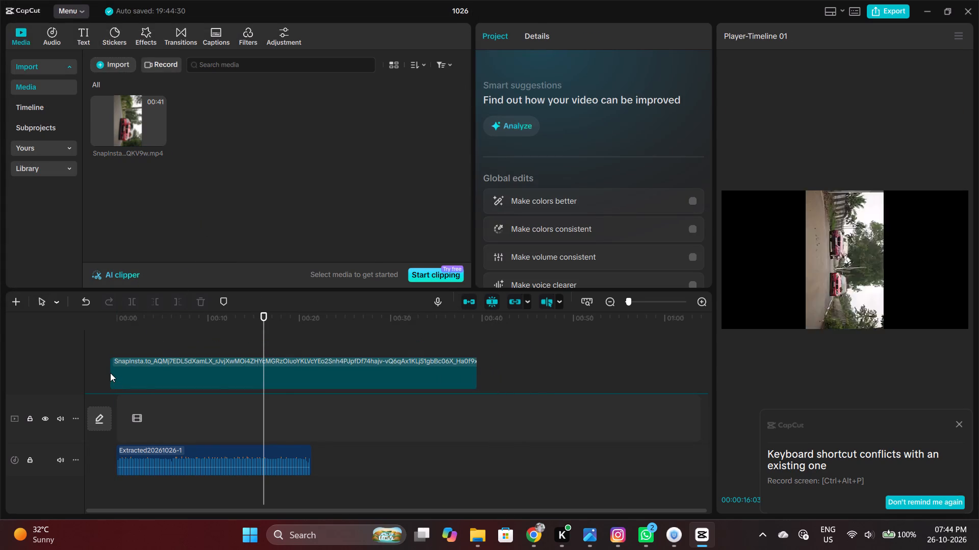
Play the timeline from the start and mute the red car video's track.
{"action": "left_click", "coordinate": [133, 345]}
{"action": "left_click_drag", "start_coordinate": [133, 345], "coordinate": [93, 354]}
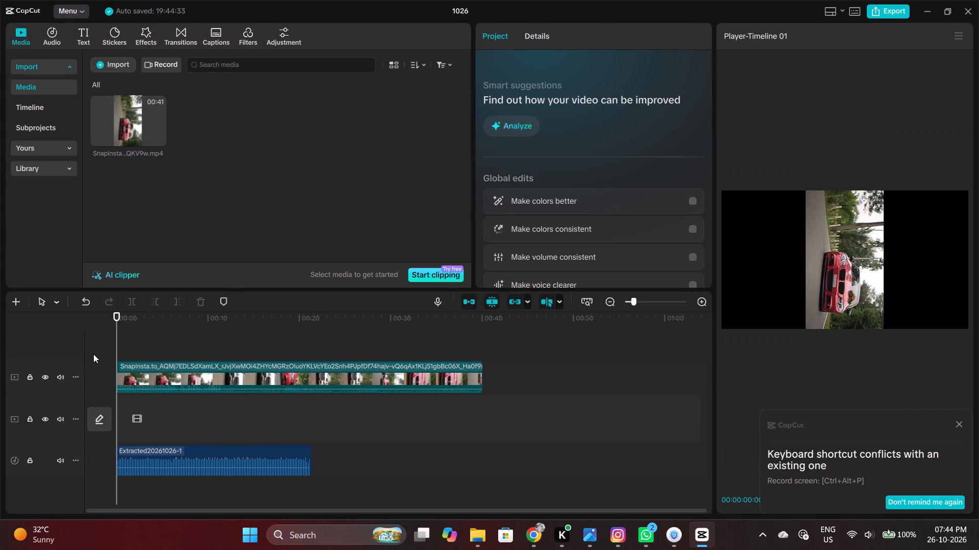
{"action": "key", "text": "space"}
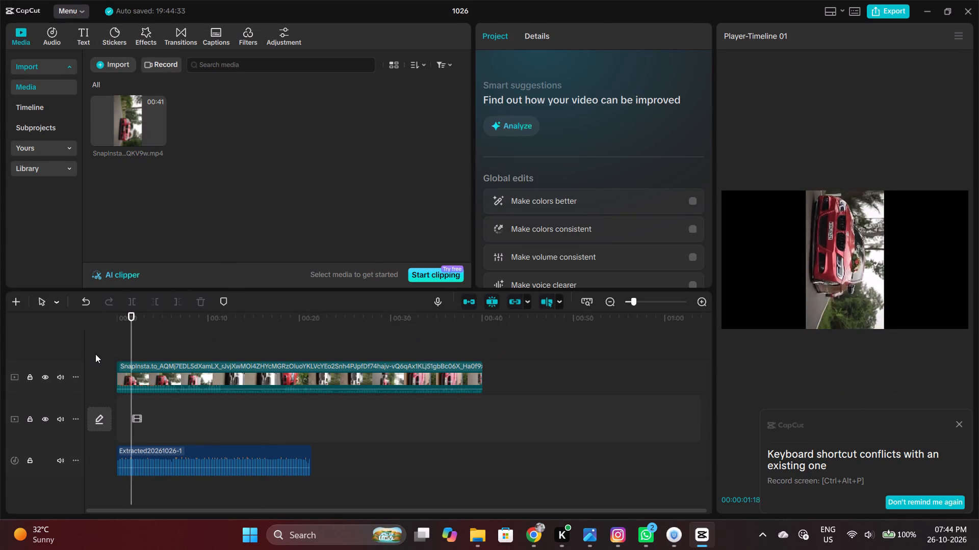
{"action": "left_click", "coordinate": [63, 378]}
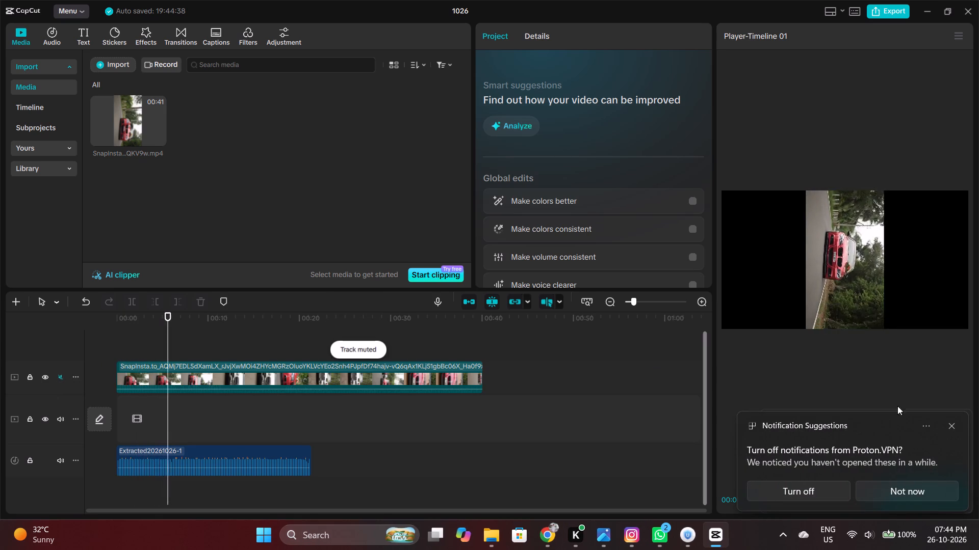
Dismiss the Proton.VPN notification suggestion and the keyboard shortcut conflict notice.
{"action": "left_click", "coordinate": [951, 420]}
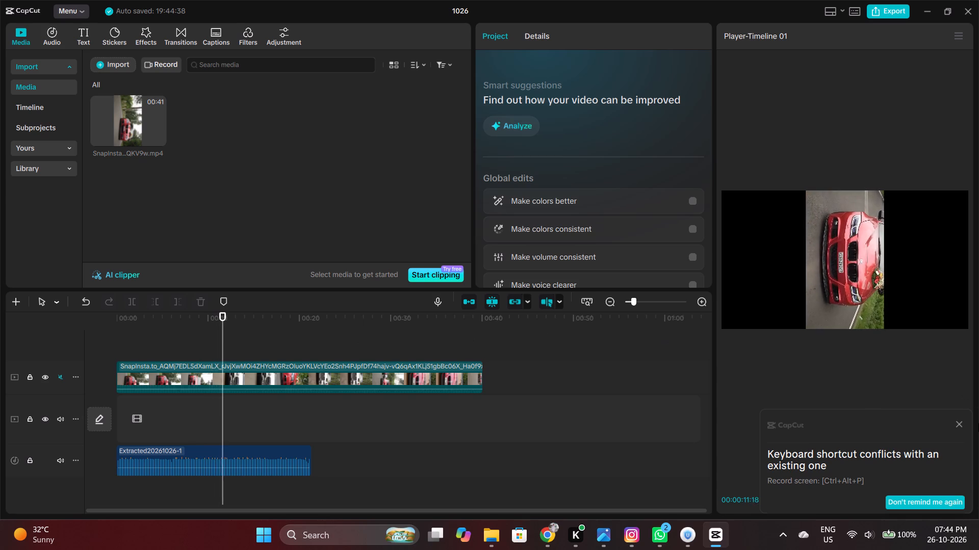
{"action": "left_click", "coordinate": [958, 427]}
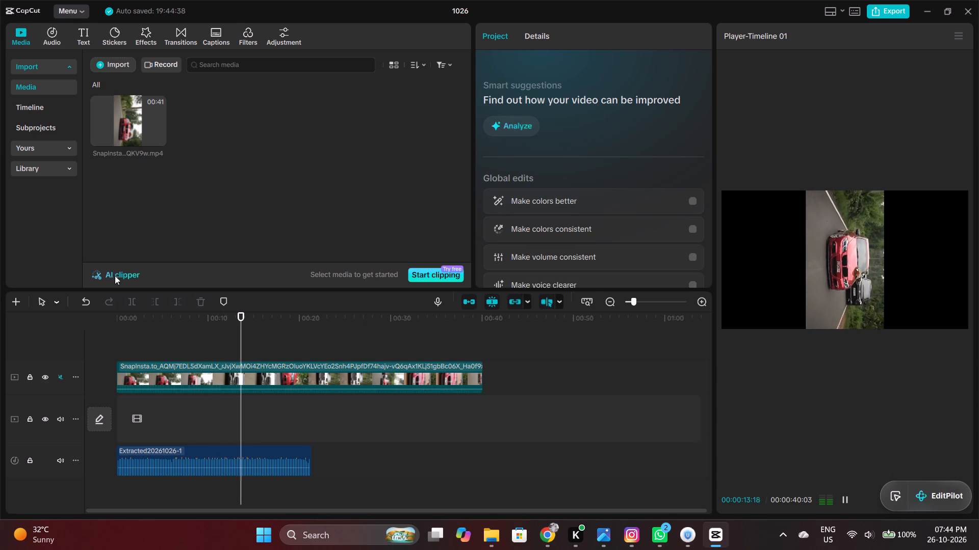
Try to get AI highlight clips from the red car video, allowing CapCut to store prompts and generated content.
{"action": "left_click", "coordinate": [422, 281]}
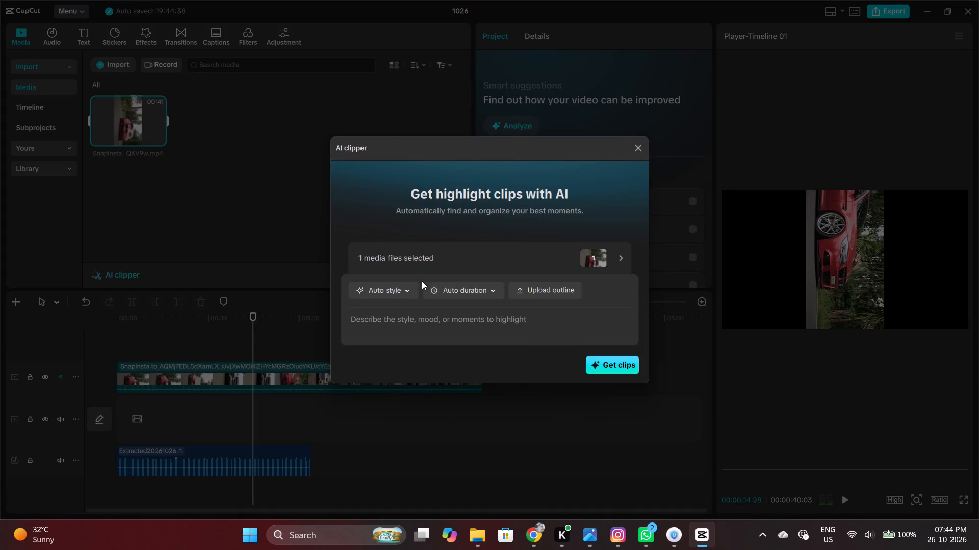
{"action": "left_click", "coordinate": [593, 367]}
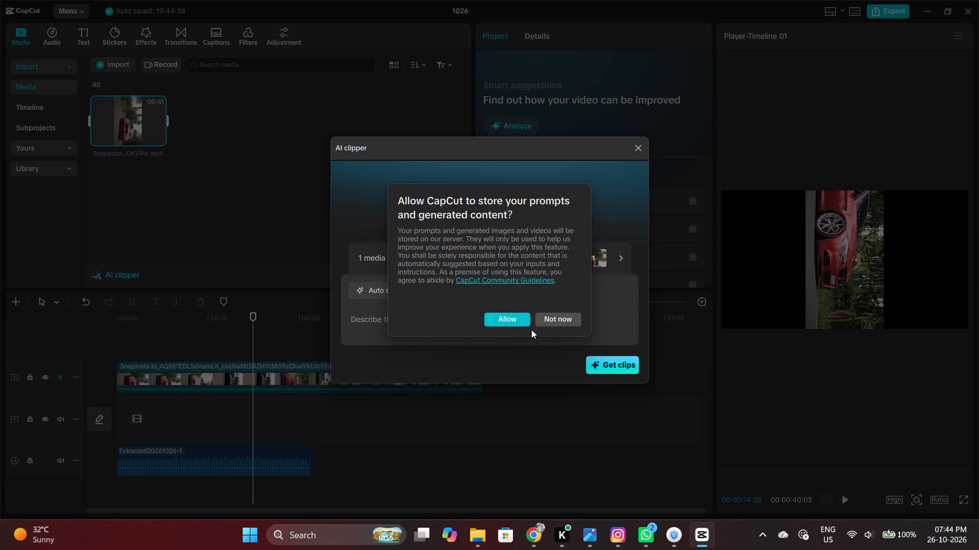
{"action": "left_click", "coordinate": [513, 320]}
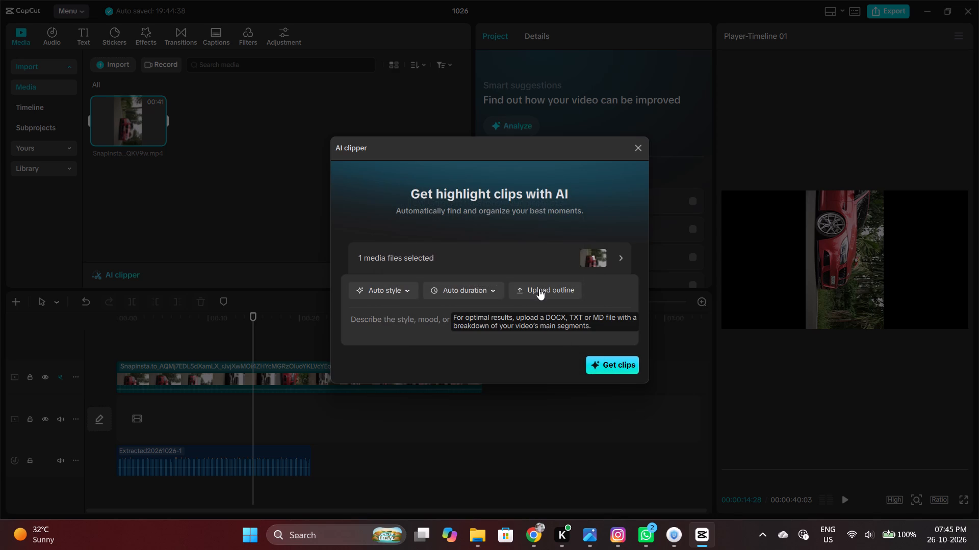
{"action": "left_click", "coordinate": [395, 264]}
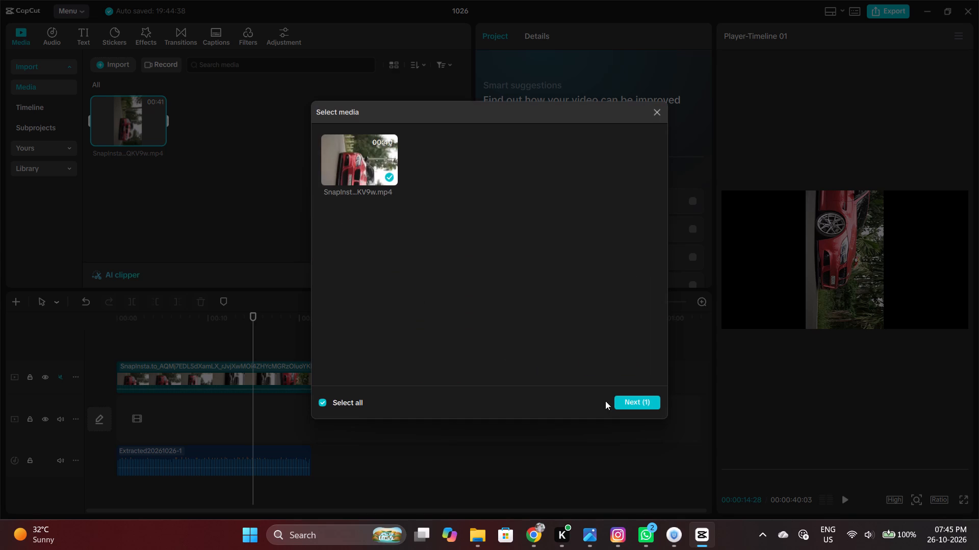
{"action": "left_click", "coordinate": [628, 402]}
{"action": "left_click", "coordinate": [604, 371]}
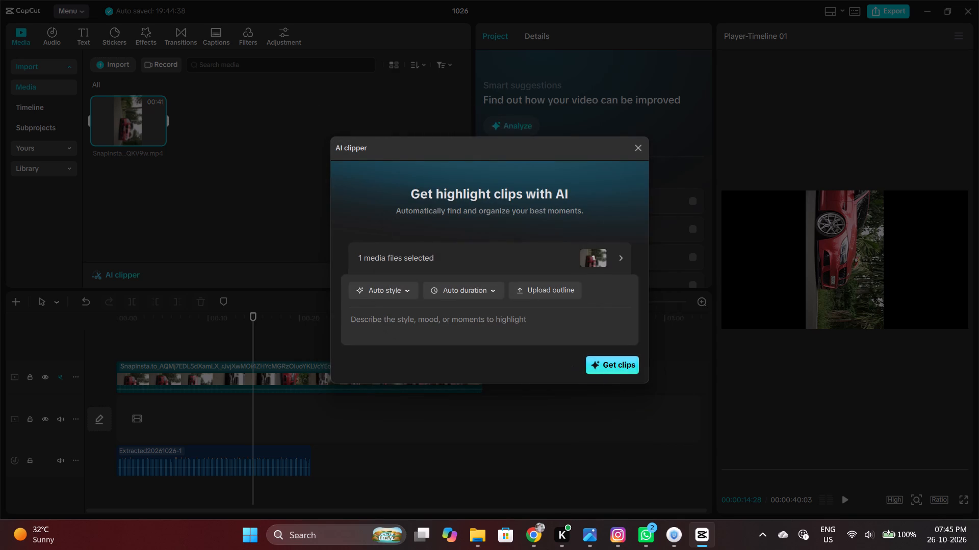
Open the clip duration options of the AI clipper.
{"action": "left_click", "coordinate": [453, 293]}
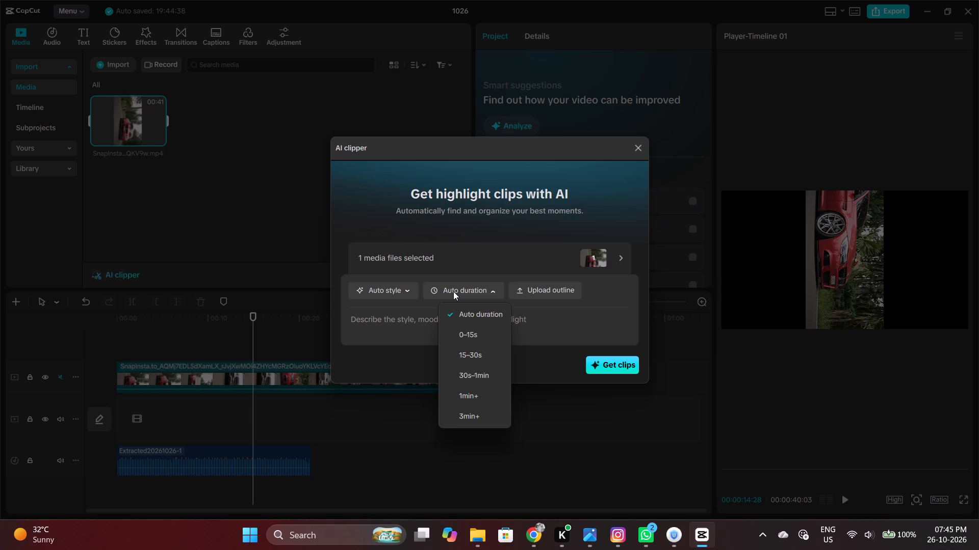
{"action": "left_click", "coordinate": [453, 291]}
{"action": "left_click", "coordinate": [483, 416]}
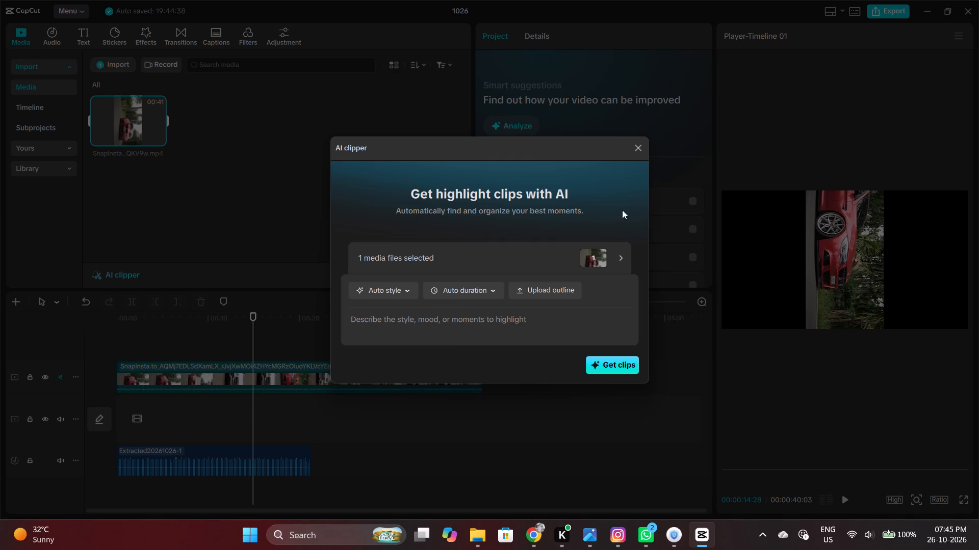
Close the AI clipper without generating clips and play the timeline from about 3 seconds.
{"action": "left_click", "coordinate": [639, 147]}
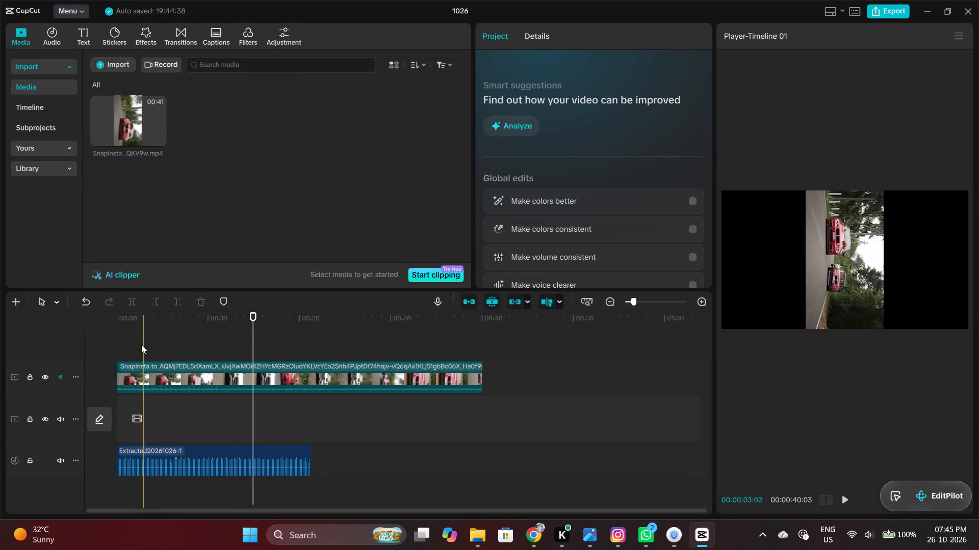
{"action": "left_click", "coordinate": [116, 349]}
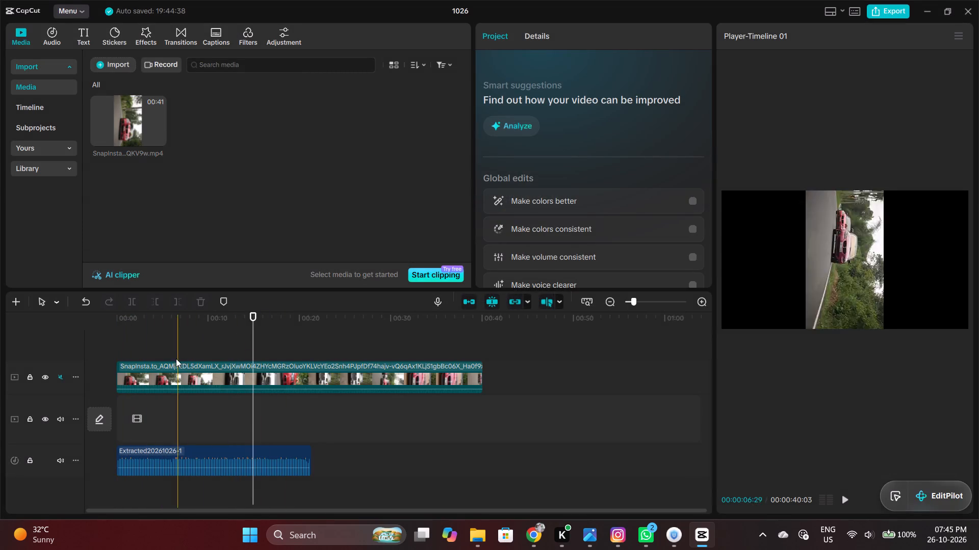
{"action": "left_click", "coordinate": [143, 359]}
{"action": "key", "text": "space"}
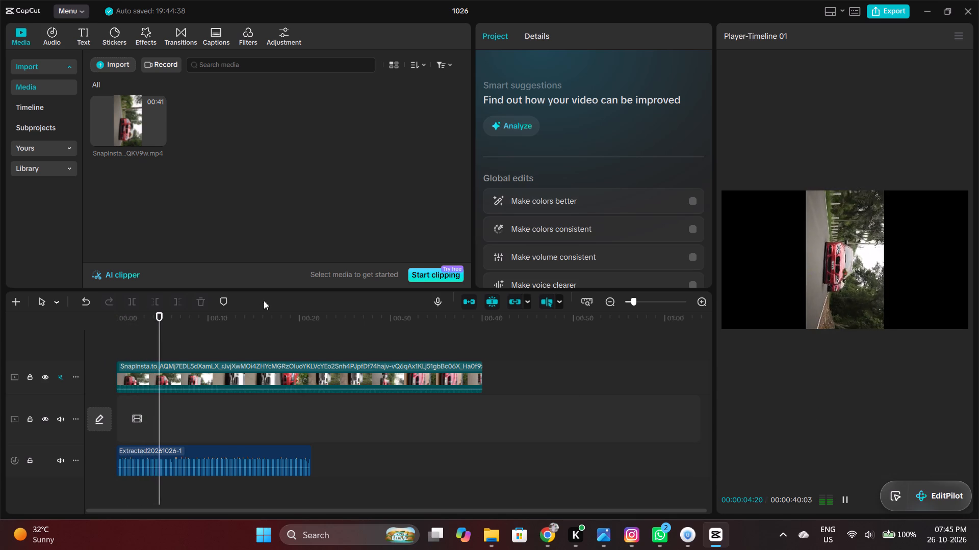
Move the floating EditPilot widget off the player controls to above the video preview.
{"action": "left_click_drag", "start_coordinate": [930, 502], "coordinate": [847, 152]}
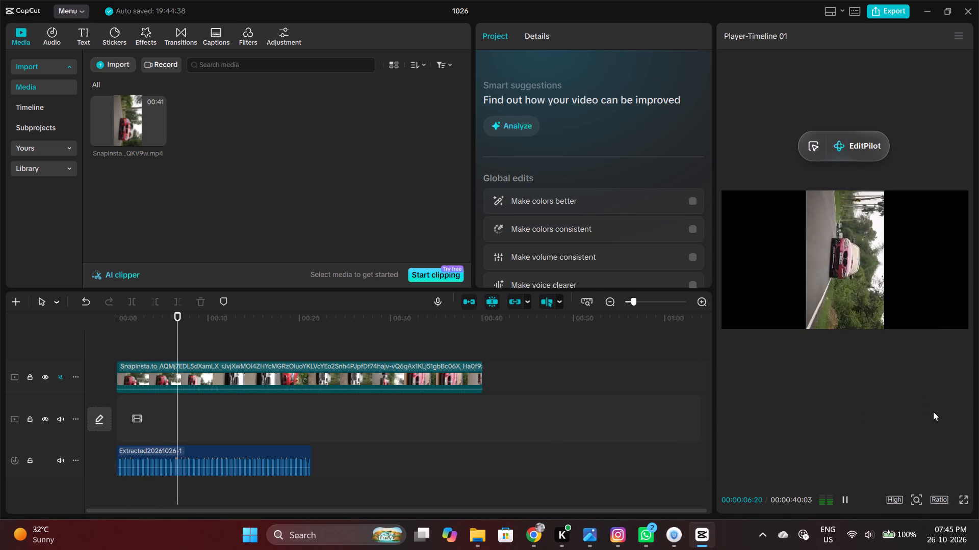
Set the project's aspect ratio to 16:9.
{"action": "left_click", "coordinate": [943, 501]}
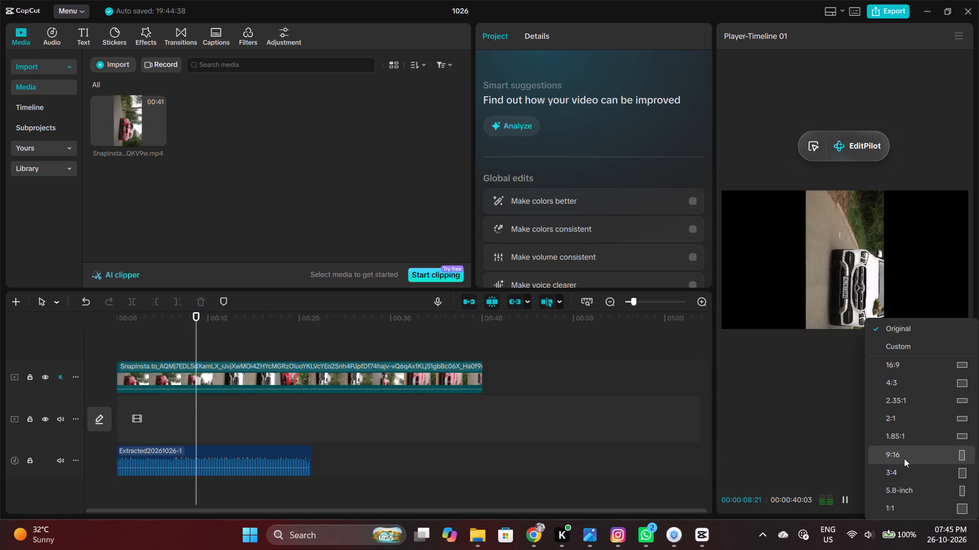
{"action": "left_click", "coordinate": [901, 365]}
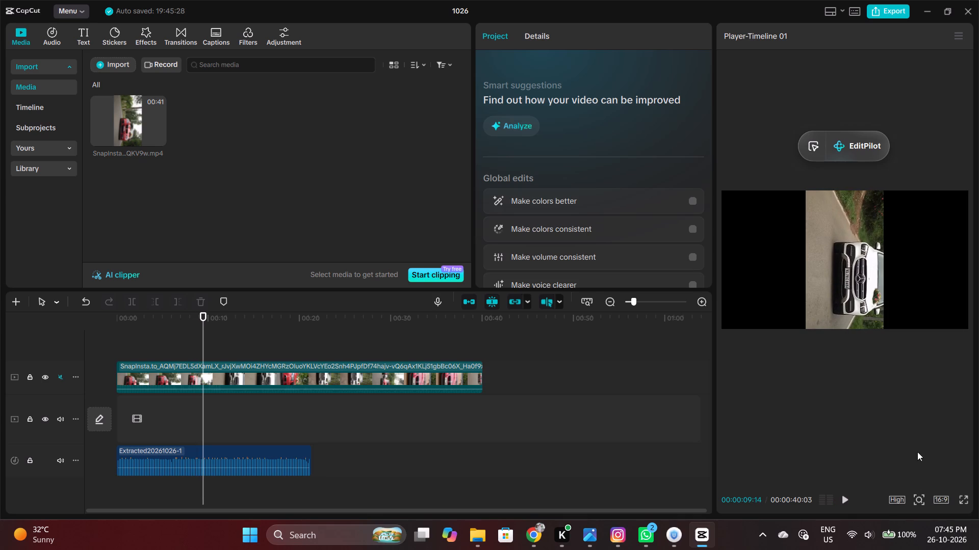
Set the project's aspect ratio to vertical 9:16.
{"action": "left_click", "coordinate": [942, 505]}
{"action": "left_click", "coordinate": [940, 493]}
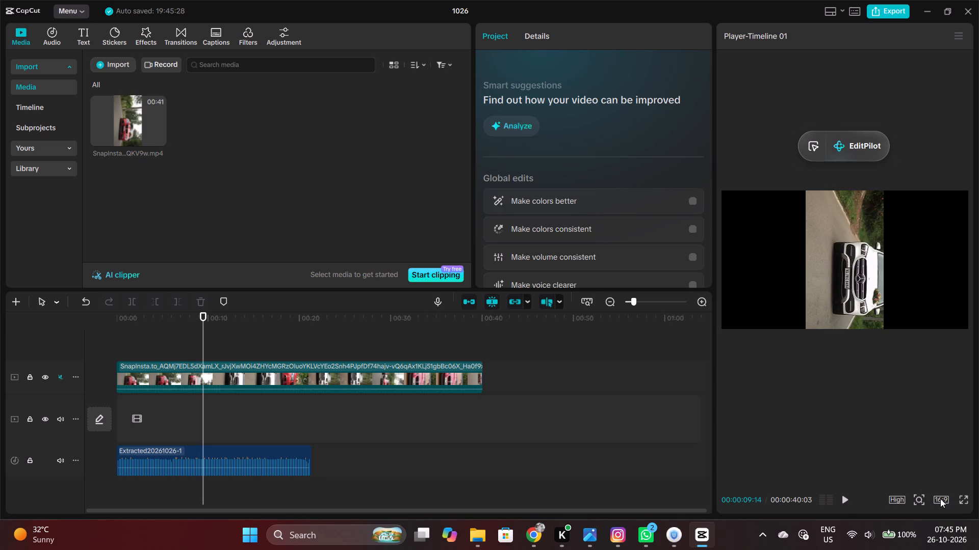
{"action": "left_click", "coordinate": [940, 499]}
{"action": "left_click", "coordinate": [894, 451]}
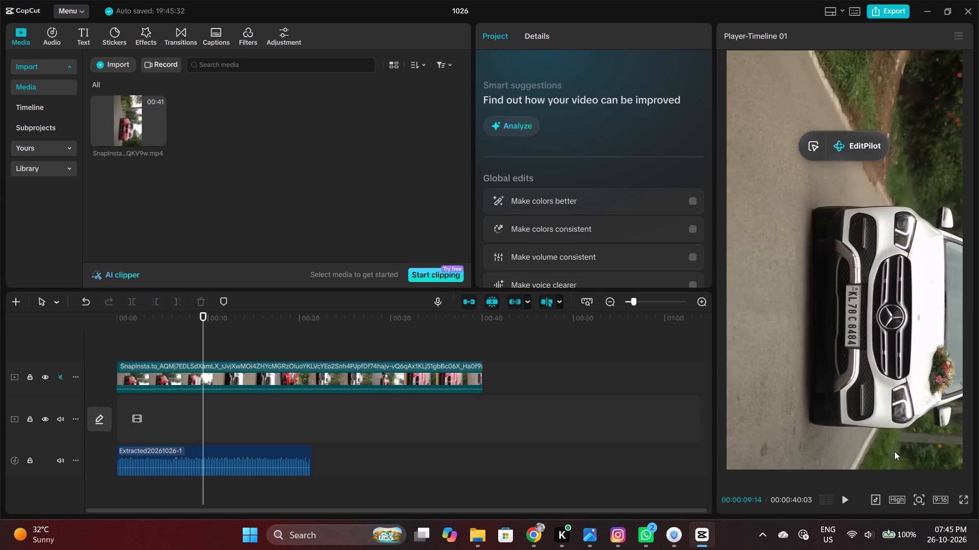
{"action": "left_click", "coordinate": [944, 499]}
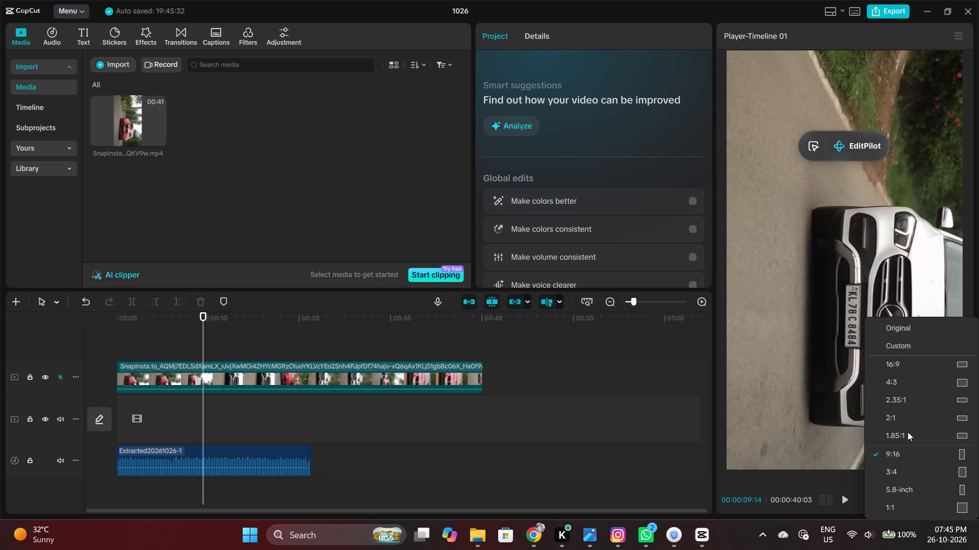
{"action": "left_click", "coordinate": [820, 362]}
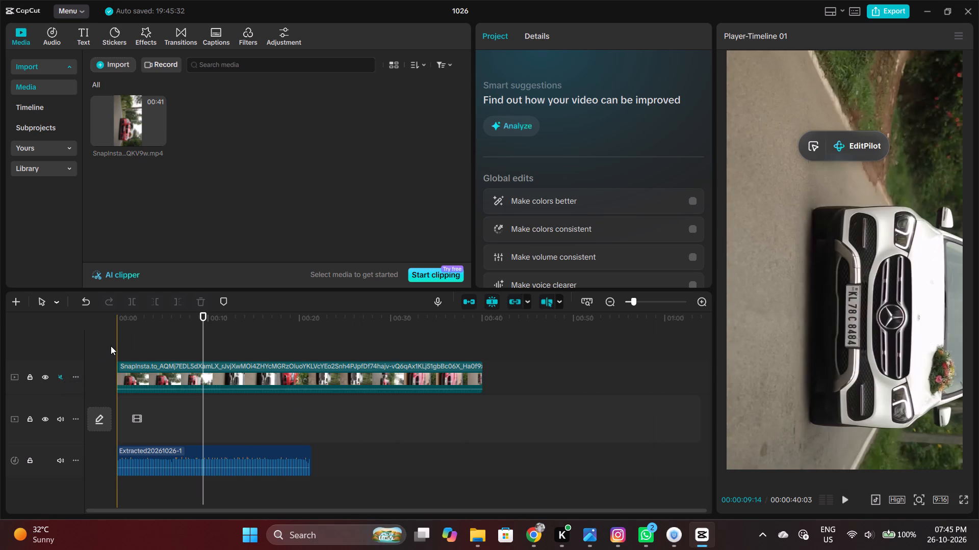
Play the timeline's opening up to about 2 seconds and turn off the preview axis.
{"action": "left_click", "coordinate": [117, 341]}
{"action": "key", "text": "space"}
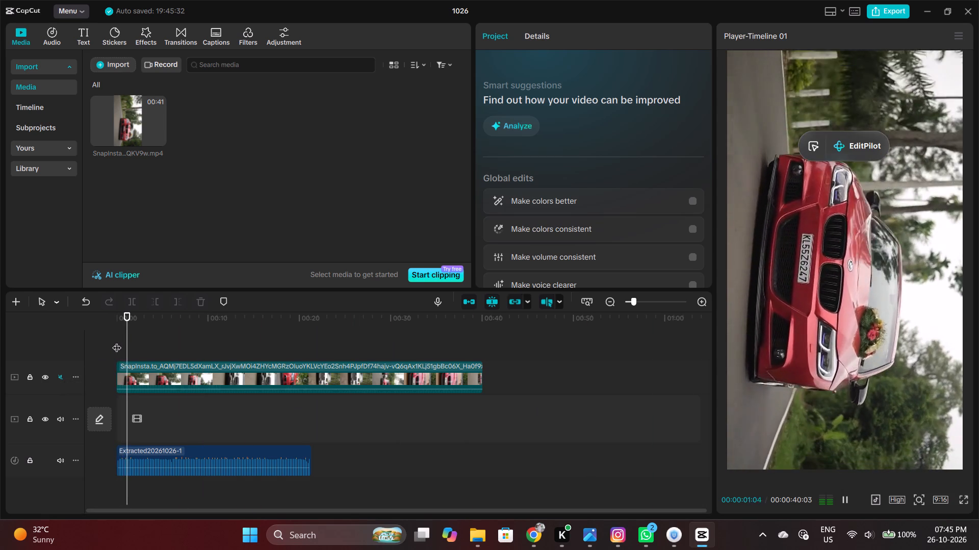
{"action": "key", "text": "space"}
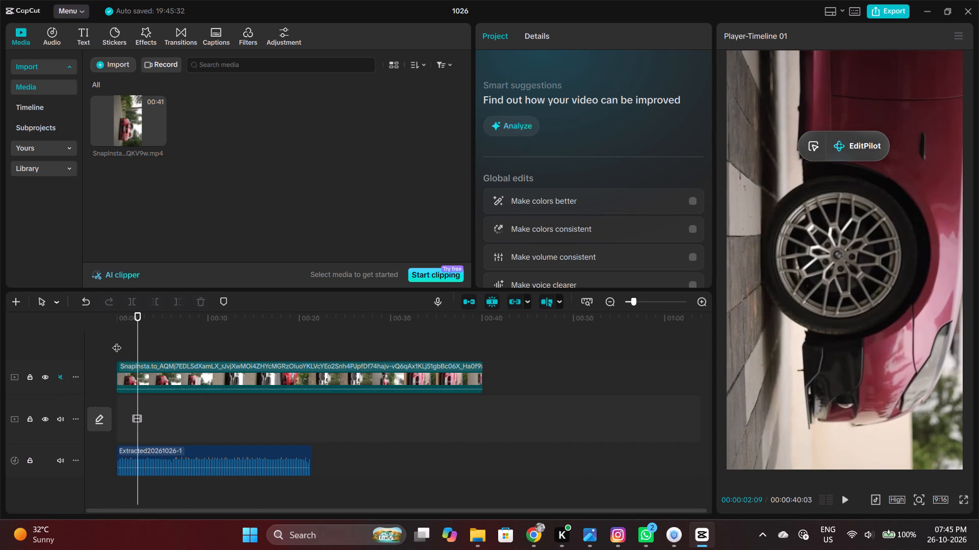
{"action": "key", "text": "Left"}
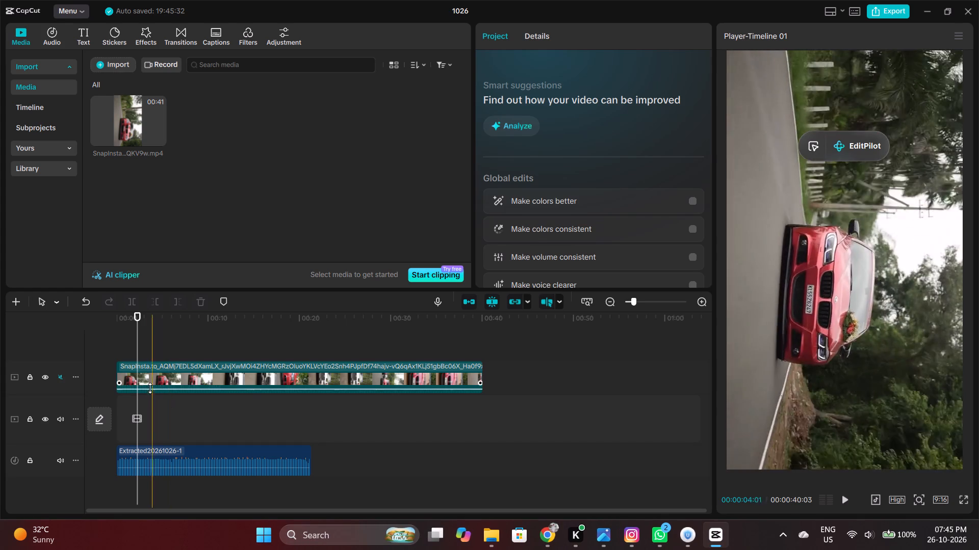
{"action": "scroll", "coordinate": [148, 388], "scroll_direction": "up", "scroll_amount": 14, "text": "ctrl"}
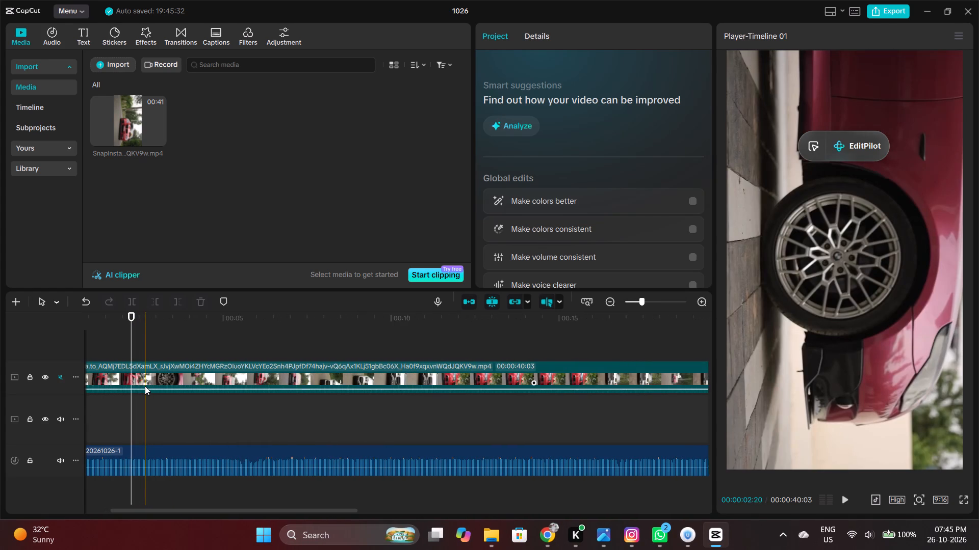
{"action": "left_click", "coordinate": [545, 297]}
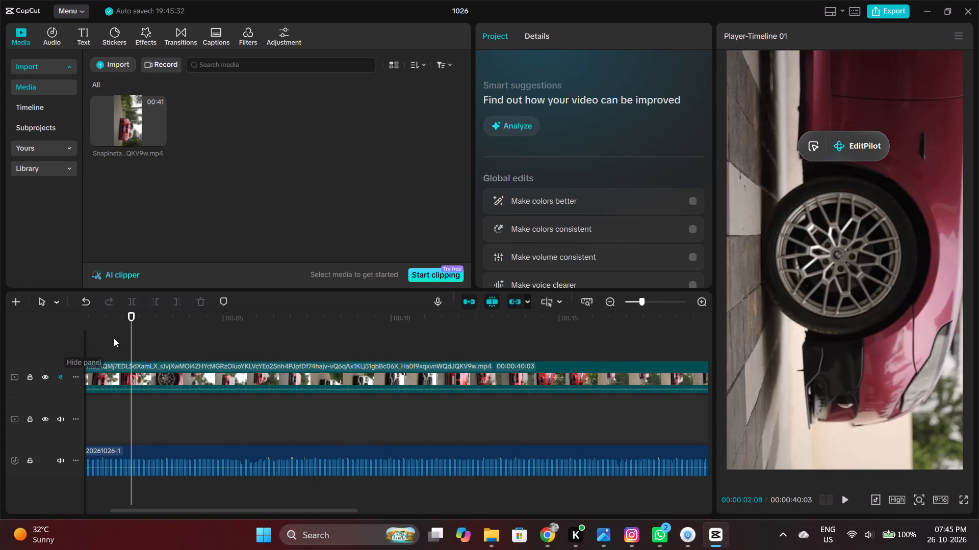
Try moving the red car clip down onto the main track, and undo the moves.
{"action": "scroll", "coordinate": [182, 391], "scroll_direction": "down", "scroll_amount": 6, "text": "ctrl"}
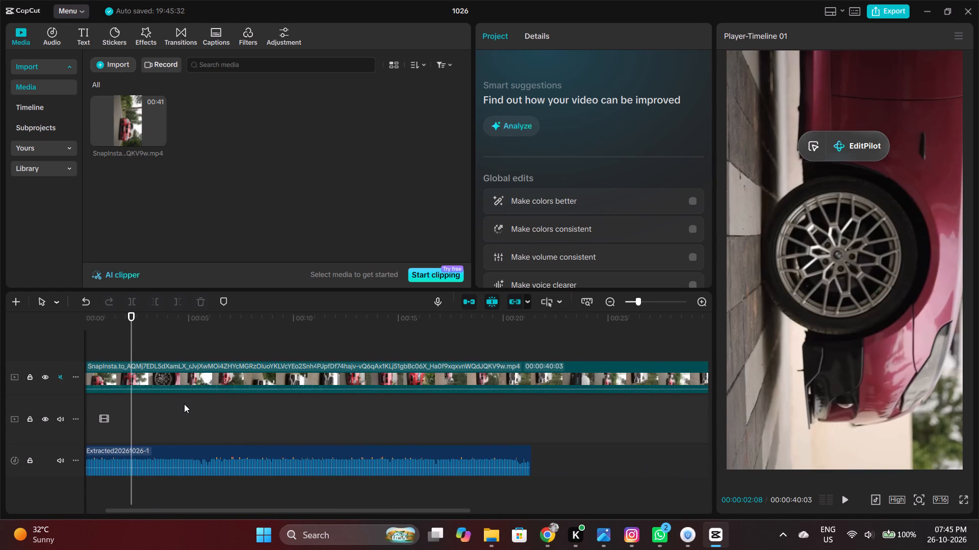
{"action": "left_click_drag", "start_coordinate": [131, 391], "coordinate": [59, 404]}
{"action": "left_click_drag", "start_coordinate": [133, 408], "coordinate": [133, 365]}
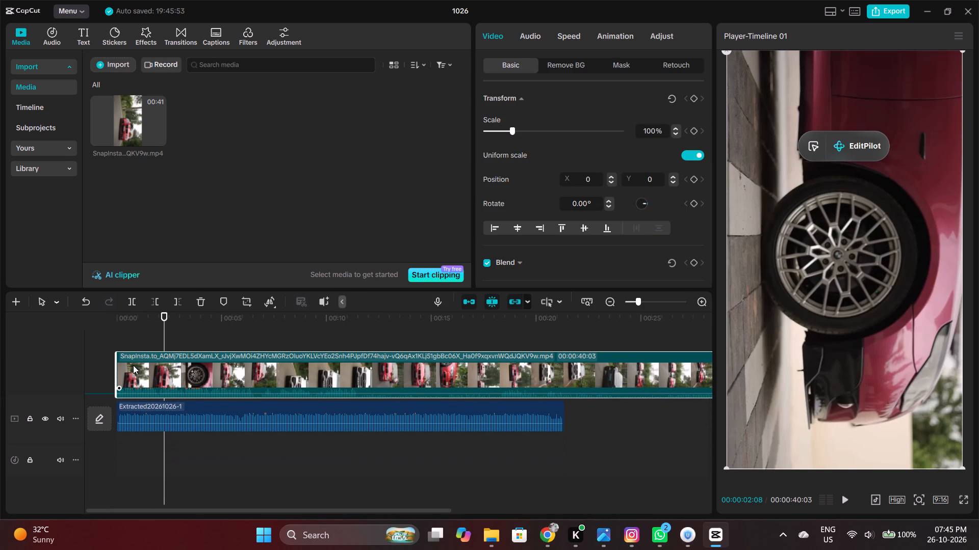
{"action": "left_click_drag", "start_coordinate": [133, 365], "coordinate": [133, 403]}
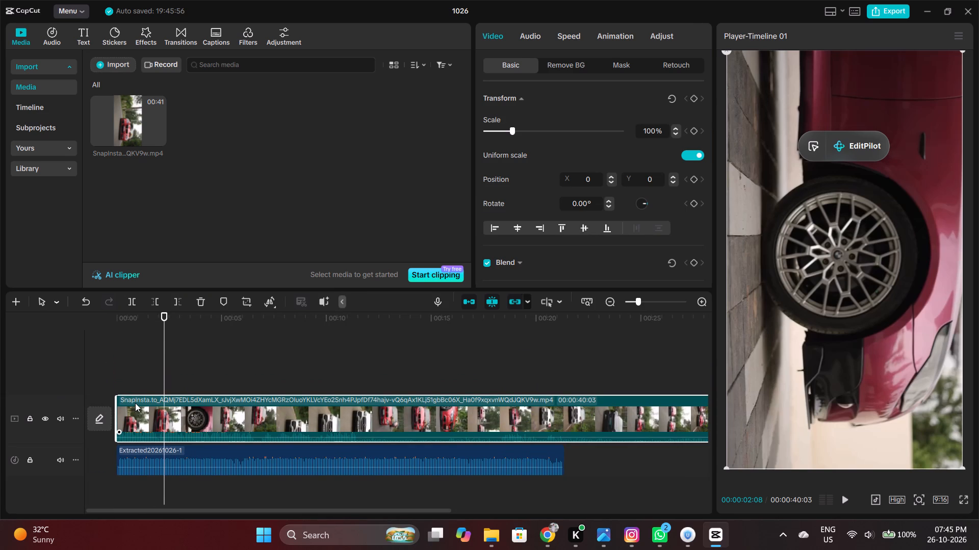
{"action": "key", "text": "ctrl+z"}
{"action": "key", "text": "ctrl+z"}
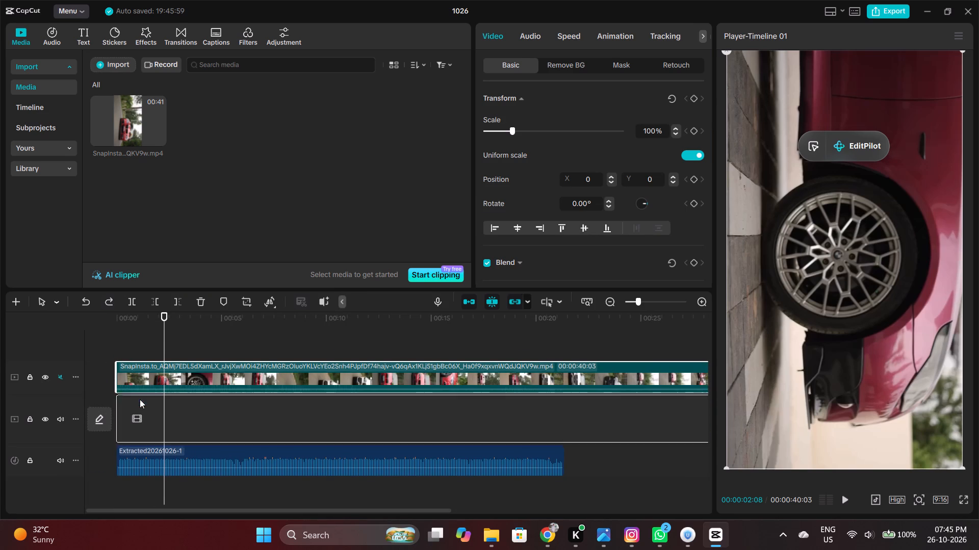
Split the red car clip at 00:00:01:26, finding the cut point by playing from the start and stepping through frames.
{"action": "left_click", "coordinate": [125, 345]}
{"action": "left_click_drag", "start_coordinate": [125, 345], "coordinate": [113, 346]}
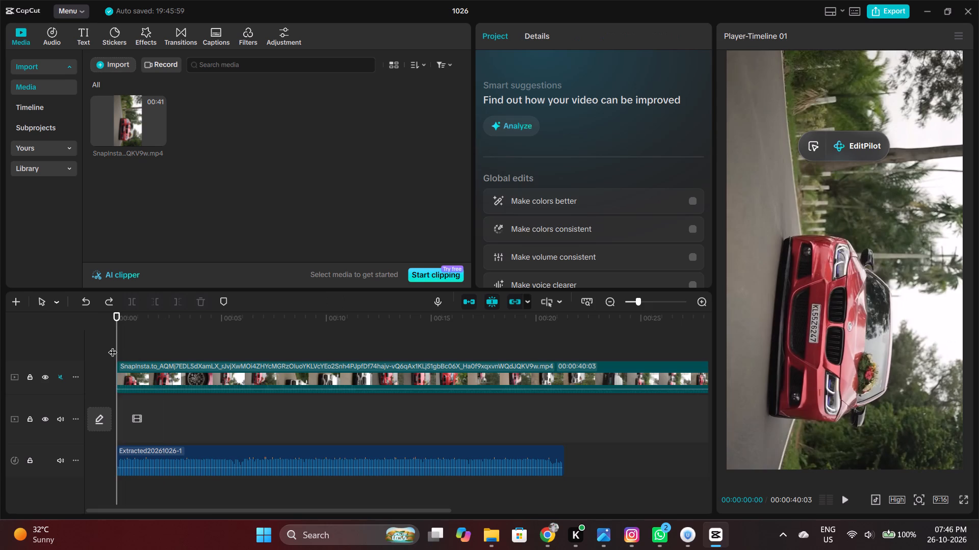
{"action": "key", "text": "space"}
{"action": "key", "text": "space"}
{"action": "key", "text": "space"}
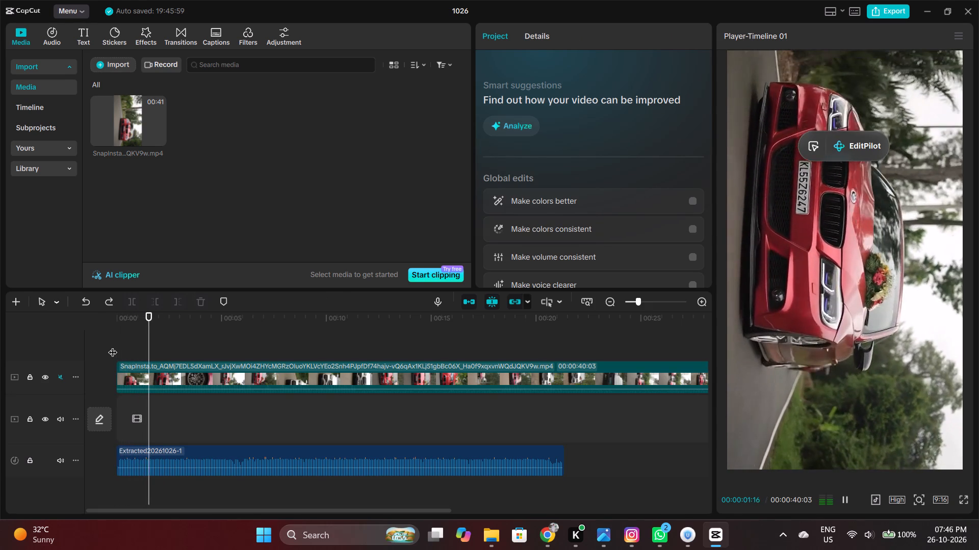
{"action": "key", "text": "space"}
{"action": "key", "text": "space"}
{"action": "key", "text": "space"}
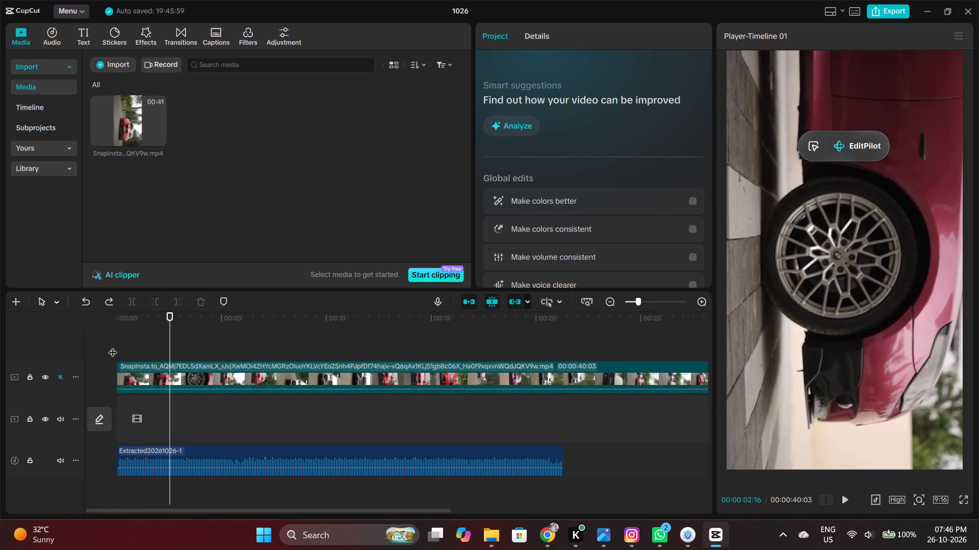
{"action": "key", "text": "Left"}
{"action": "key", "text": "Left"}
{"action": "key", "text": "Left"}
{"action": "key", "text": "Left"}
{"action": "key", "text": "Left"}
{"action": "key", "text": "Left"}
{"action": "key", "text": "Left"}
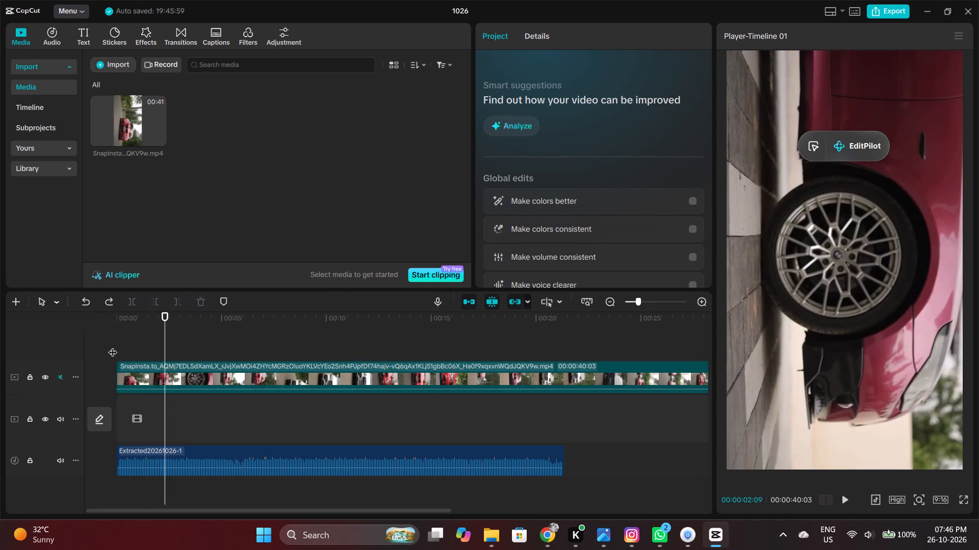
{"action": "key", "text": "Left"}
{"action": "key", "text": "Left"}
{"action": "key", "text": "Left"}
{"action": "key", "text": "Left"}
{"action": "key", "text": "Left"}
{"action": "key", "text": "Left"}
{"action": "key", "text": "Left"}
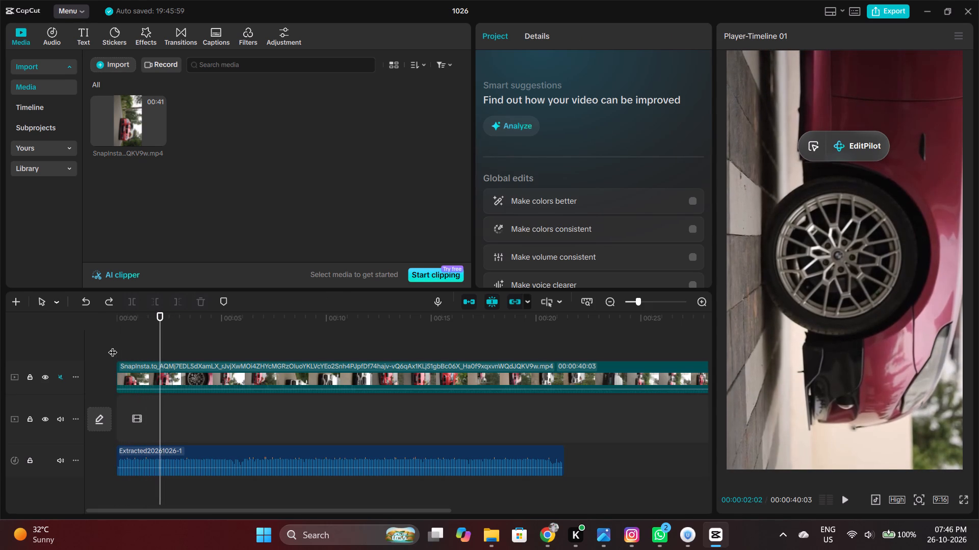
{"action": "key", "text": "Left"}
{"action": "key", "text": "Left"}
{"action": "key", "text": "Left"}
{"action": "key", "text": "Left"}
{"action": "key", "text": "Left"}
{"action": "key", "text": "Left"}
{"action": "key", "text": "Left"}
{"action": "key", "text": "Left"}
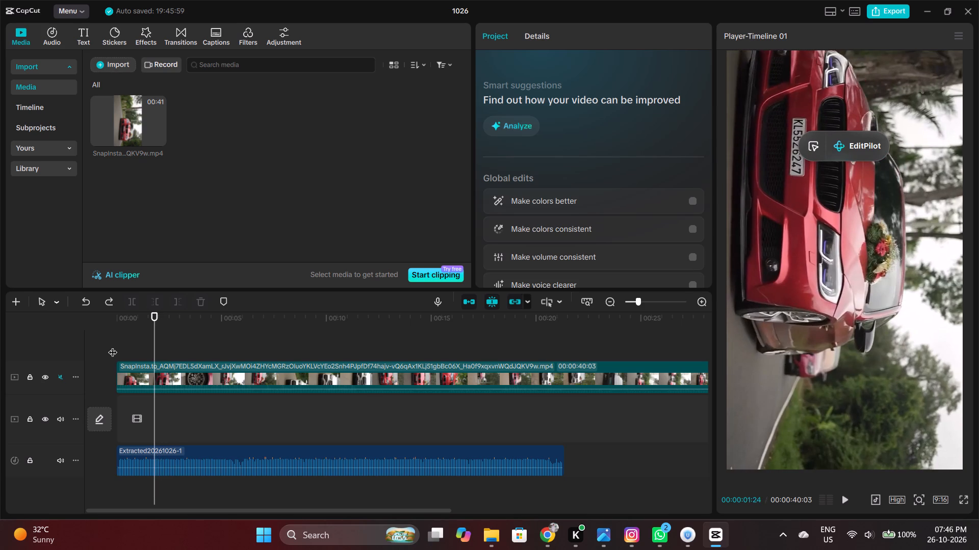
{"action": "key", "text": "Right"}
{"action": "key", "text": "Right"}
{"action": "key", "text": "Right"}
{"action": "key", "text": "Left"}
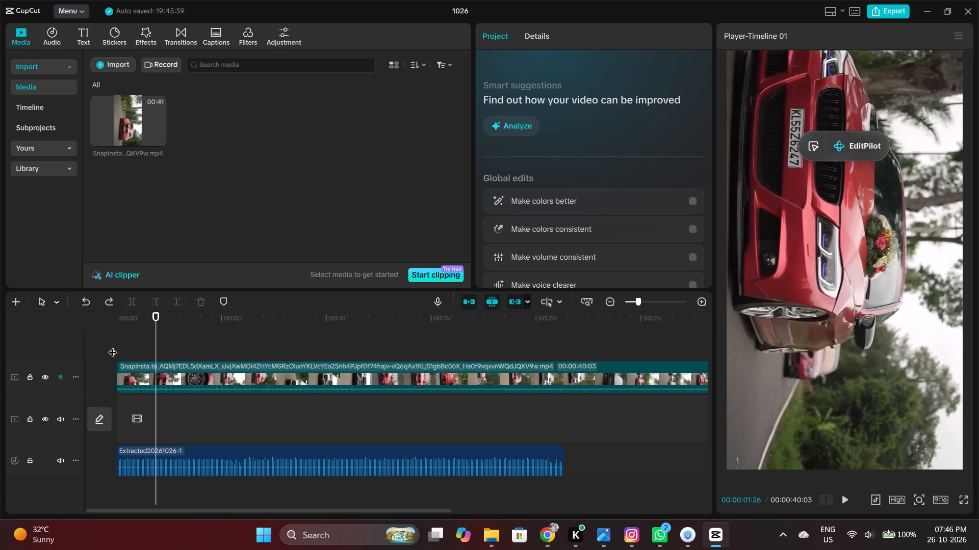
{"action": "left_click", "coordinate": [133, 372]}
{"action": "key", "text": "ctrl+b"}
Split the remaining red car clip at 00:00:03:02, finding the point by playback and frame stepping.
{"action": "key", "text": "space"}
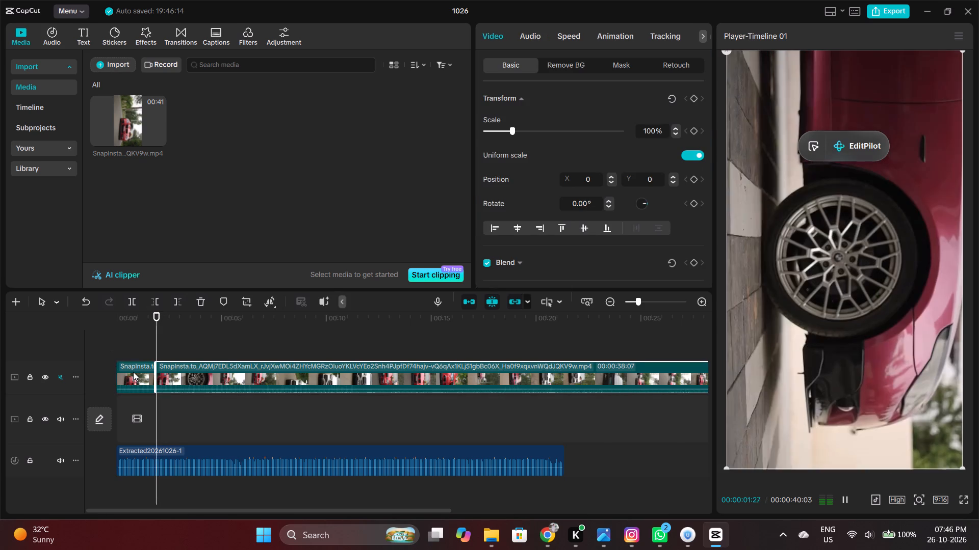
{"action": "key", "text": "space"}
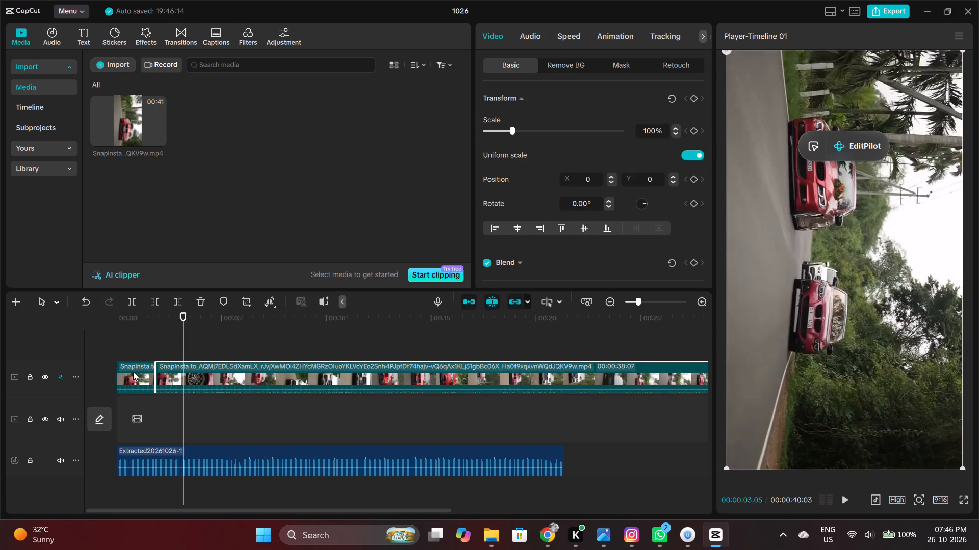
{"action": "key", "text": "Left"}
{"action": "key", "text": "Left"}
{"action": "key", "text": "Left"}
{"action": "key", "text": "Left"}
{"action": "key", "text": "Right"}
{"action": "key", "text": "Right"}
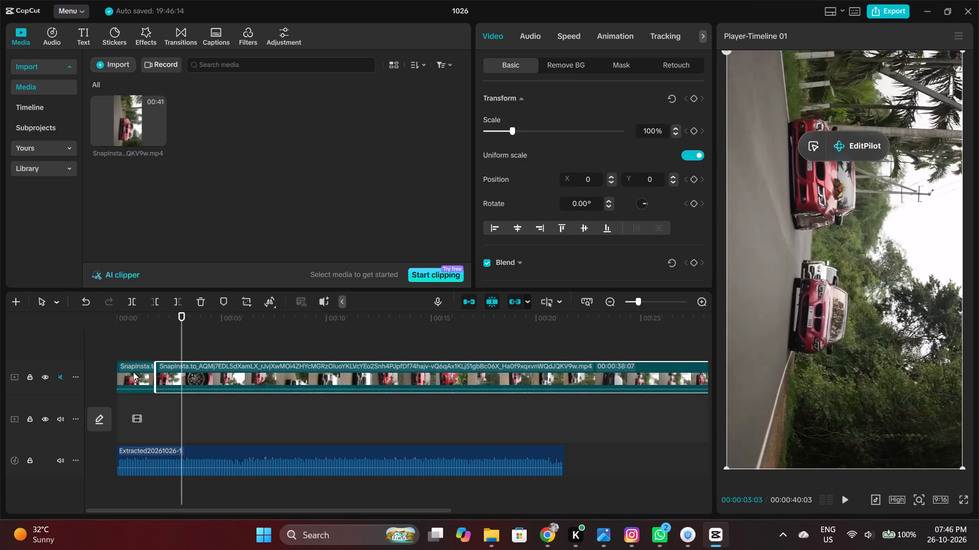
{"action": "key", "text": "Left"}
{"action": "key", "text": "ctrl+b"}
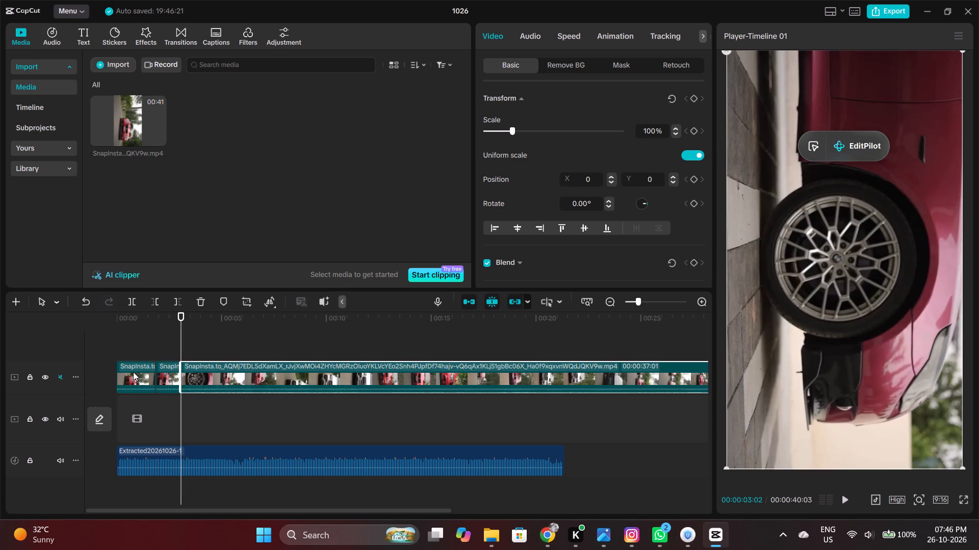
Split the remaining red car clip at 00:00:06:09, finding the cut point by playing on and stepping back through frames.
{"action": "key", "text": "space"}
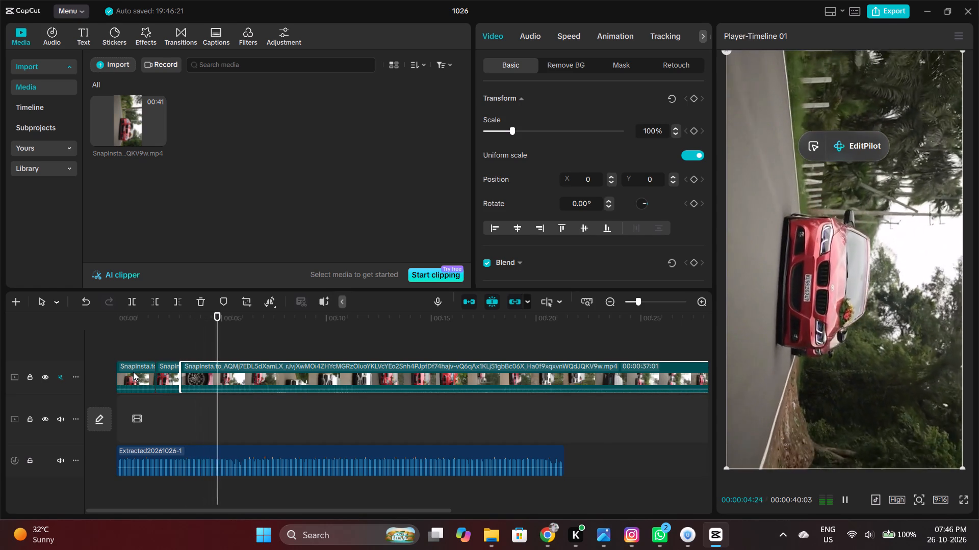
{"action": "key", "text": "space"}
{"action": "key", "text": "space"}
{"action": "key", "text": "space"}
{"action": "key", "text": "space"}
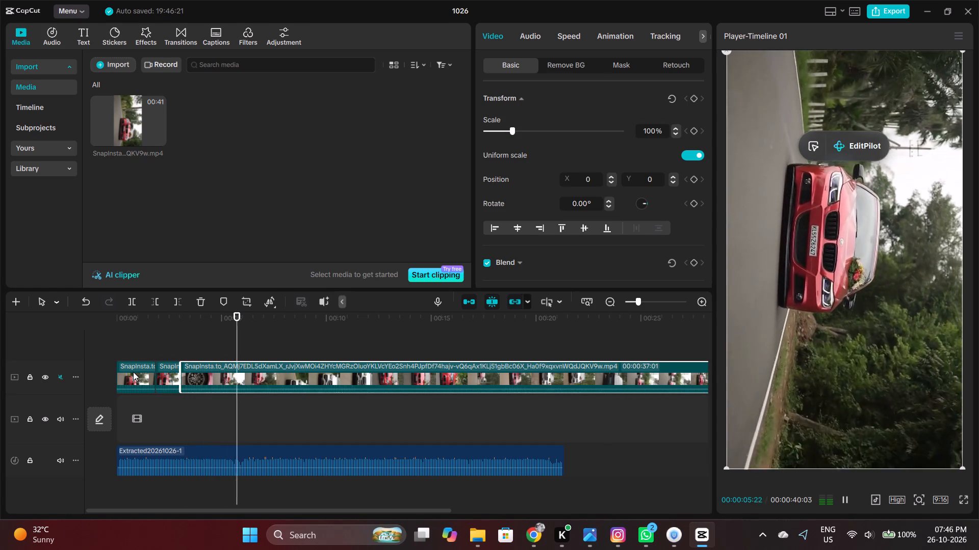
{"action": "key", "text": "space"}
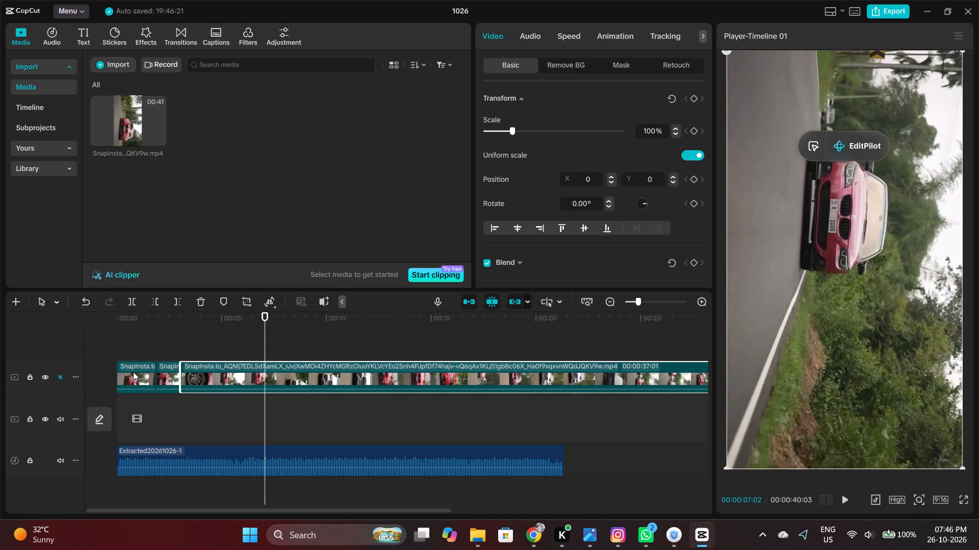
{"action": "key", "text": "Left"}
{"action": "key", "text": "Left"}
{"action": "key", "text": "Left"}
{"action": "key", "text": "Left"}
{"action": "key", "text": "Left"}
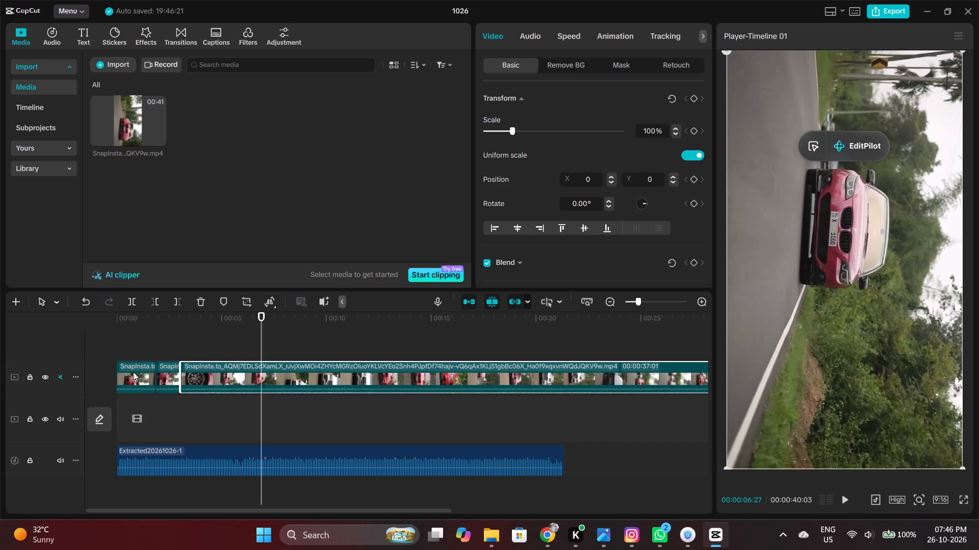
{"action": "key", "text": "Left"}
{"action": "key", "text": "Left"}
{"action": "key", "text": "Left"}
{"action": "key", "text": "Left"}
{"action": "key", "text": "Left"}
{"action": "key", "text": "Left"}
{"action": "key", "text": "Left"}
{"action": "key", "text": "Left"}
{"action": "key", "text": "Left"}
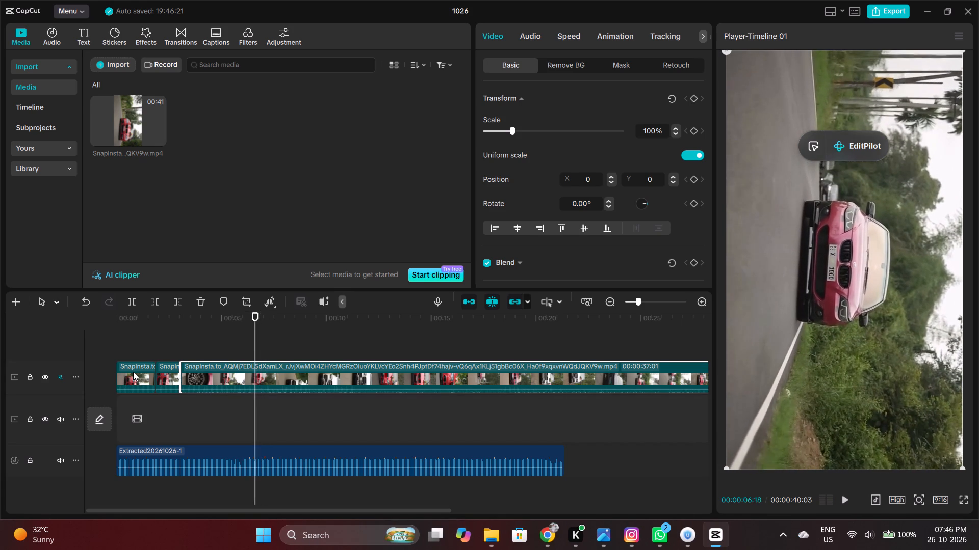
{"action": "key", "text": "Left"}
{"action": "key", "text": "Left"}
{"action": "key", "text": "Left"}
{"action": "key", "text": "Left"}
{"action": "key", "text": "Left"}
{"action": "key", "text": "Left"}
{"action": "key", "text": "Left"}
{"action": "key", "text": "Left"}
{"action": "key", "text": "Left"}
{"action": "key", "text": "Left"}
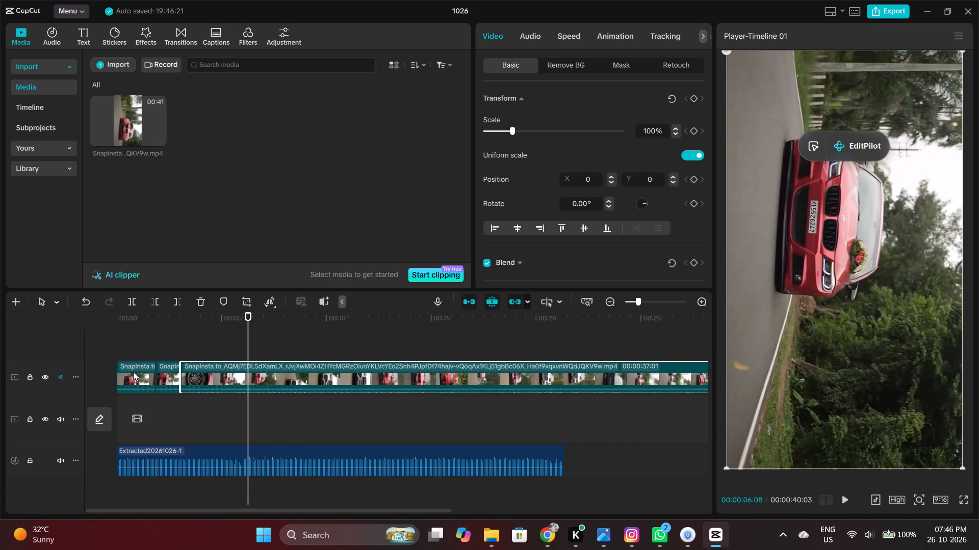
{"action": "key", "text": "Right"}
{"action": "key", "text": "Right"}
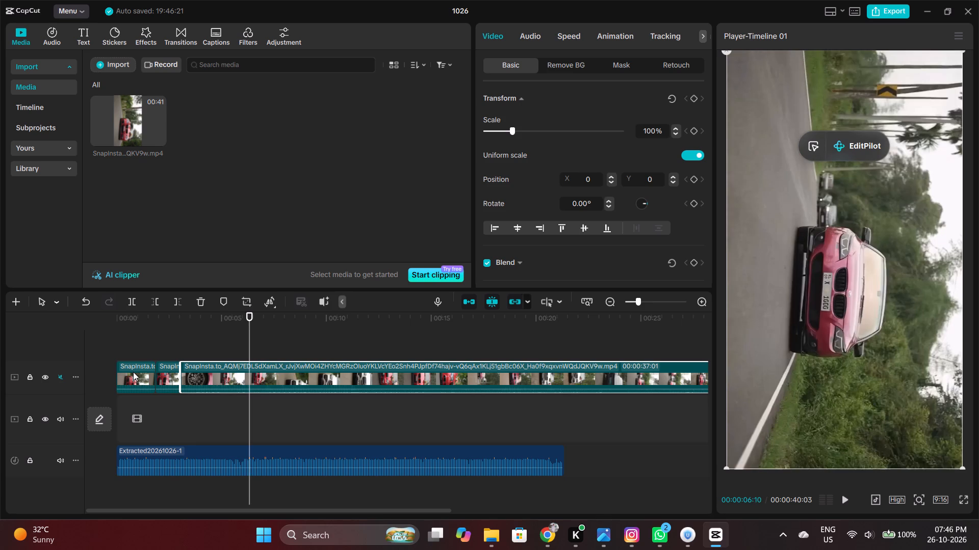
{"action": "key", "text": "Left"}
{"action": "key", "text": "ctrl+c"}
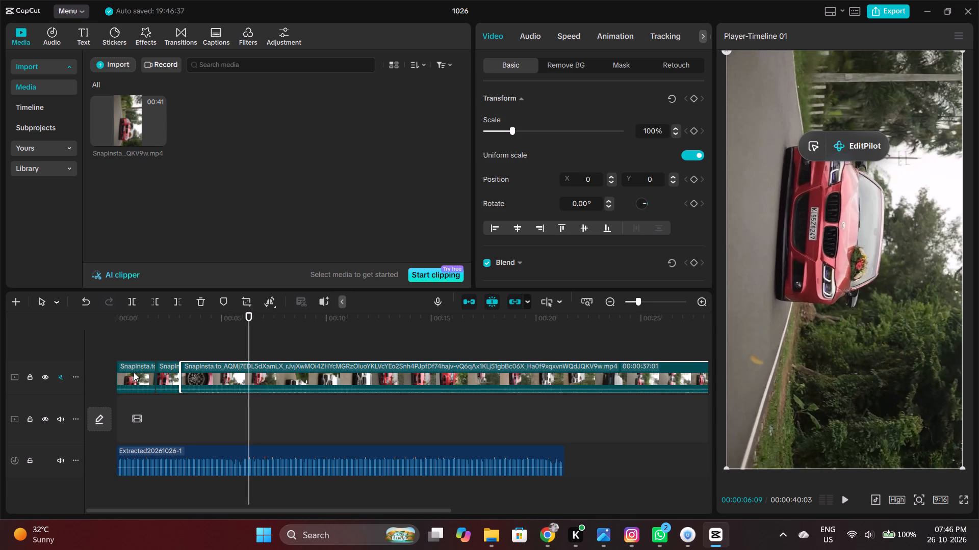
{"action": "key", "text": "ctrl+b"}
Split the remaining car clip at 00:00:07:27, finding the cut point by playback and frame stepping.
{"action": "key", "text": "space"}
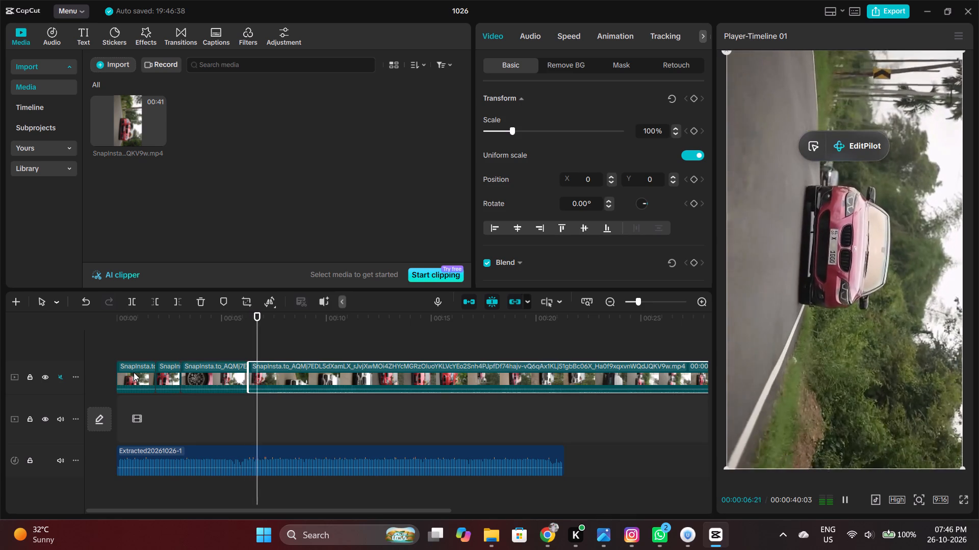
{"action": "key", "text": "space"}
{"action": "key", "text": "space"}
{"action": "key", "text": "space"}
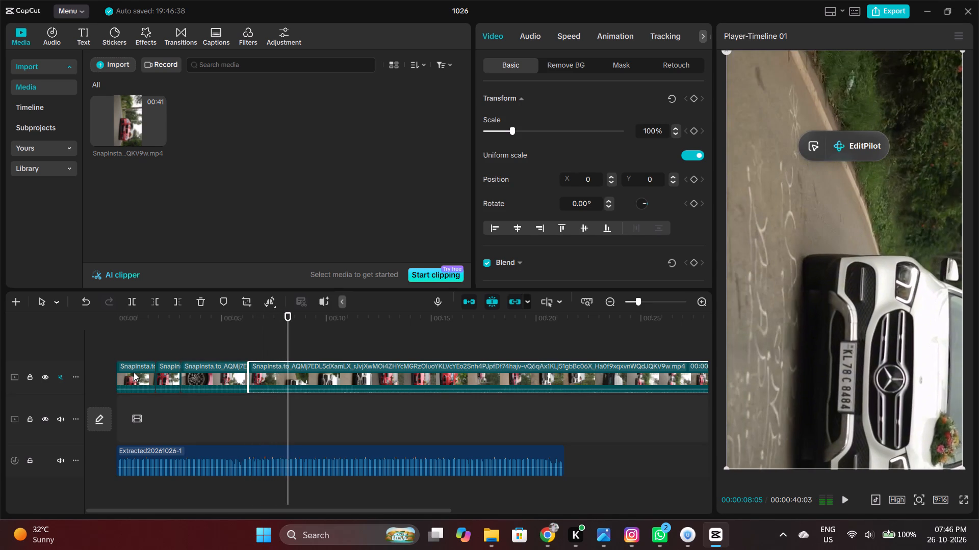
{"action": "key", "text": "Left"}
{"action": "key", "text": "Left"}
{"action": "key", "text": "Left"}
{"action": "key", "text": "Left"}
{"action": "key", "text": "Left"}
{"action": "key", "text": "Left"}
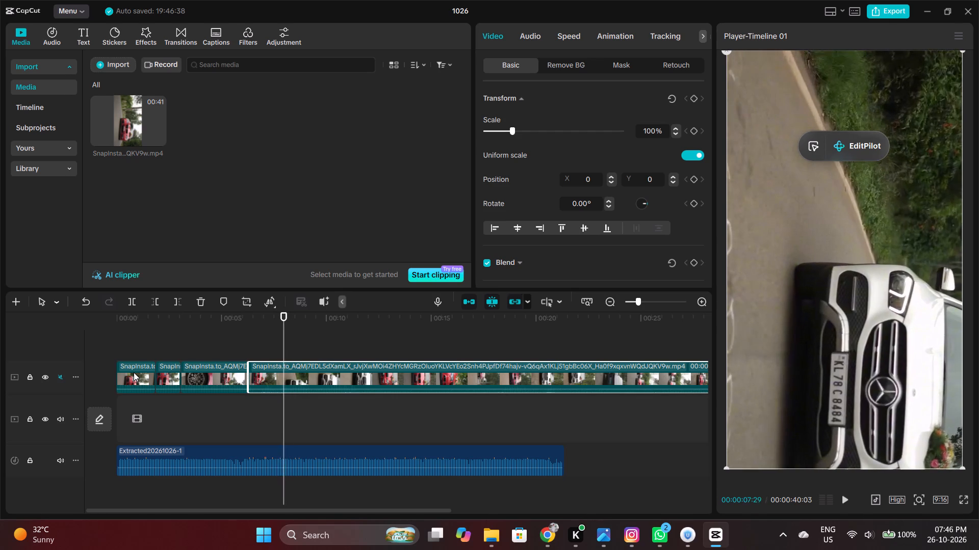
{"action": "key", "text": "Left"}
{"action": "key", "text": "Left"}
{"action": "key", "text": "Left"}
{"action": "key", "text": "Right"}
{"action": "key", "text": "Right"}
{"action": "key", "text": "Left"}
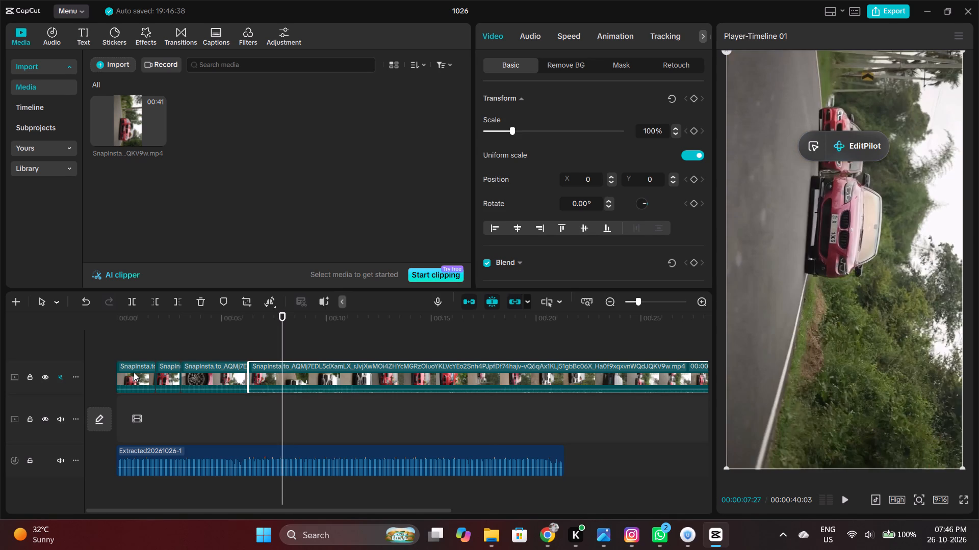
{"action": "key", "text": "ctrl+b"}
Split the remaining car clip at 00:00:10:15, finding the cut point by playback and frame stepping.
{"action": "key", "text": "space"}
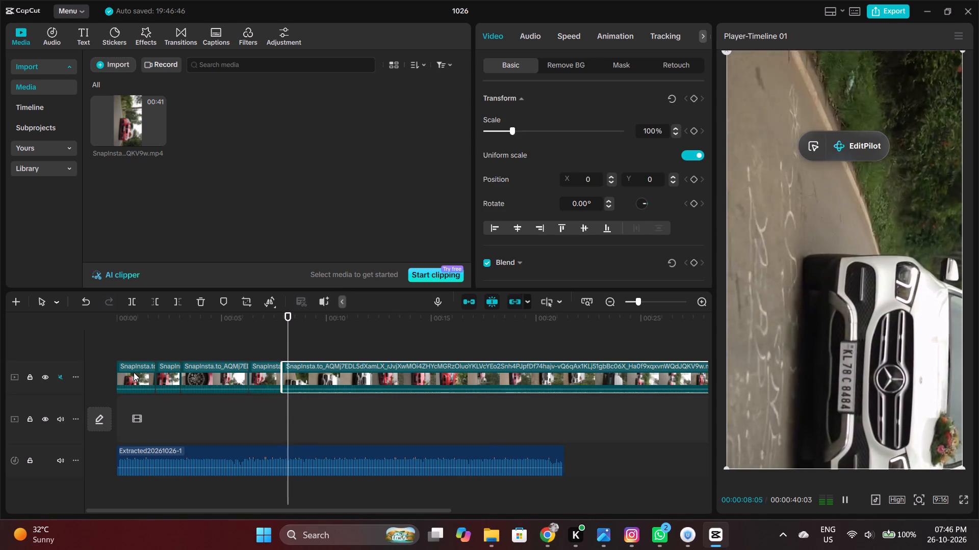
{"action": "key", "text": "space"}
{"action": "key", "text": "space"}
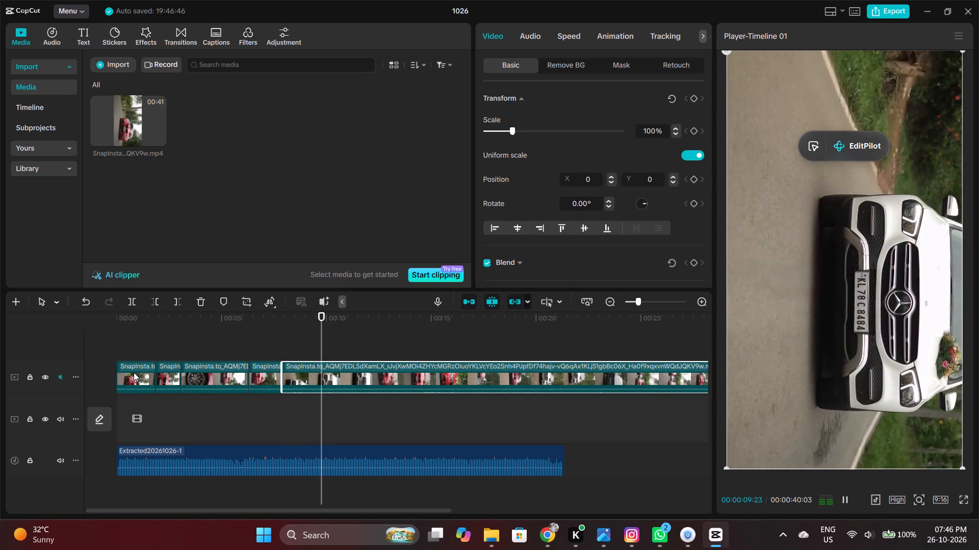
{"action": "key", "text": "space"}
{"action": "key", "text": "space"}
{"action": "key", "text": "space"}
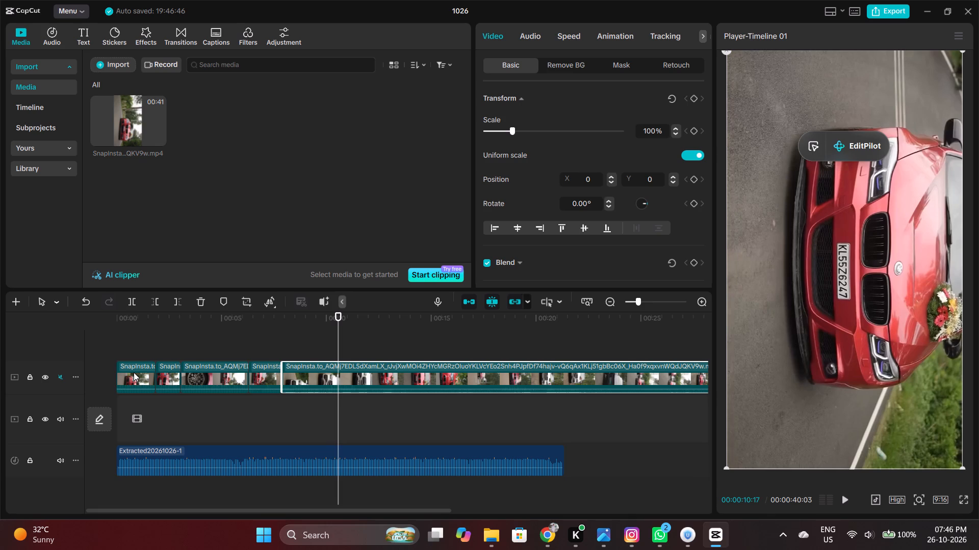
{"action": "key", "text": "Left"}
{"action": "key", "text": "Left"}
{"action": "key", "text": "Left"}
{"action": "key", "text": "Left"}
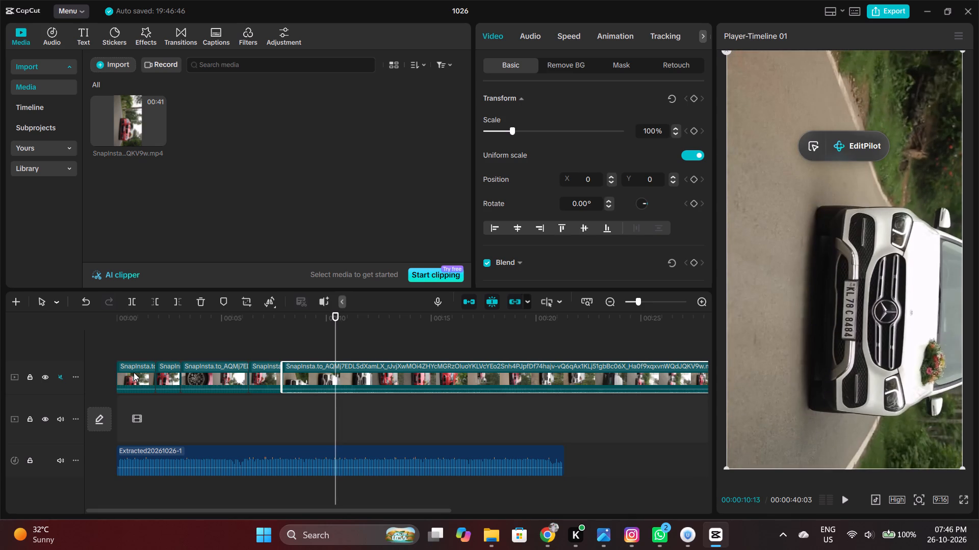
{"action": "key", "text": "Right"}
{"action": "key", "text": "Right"}
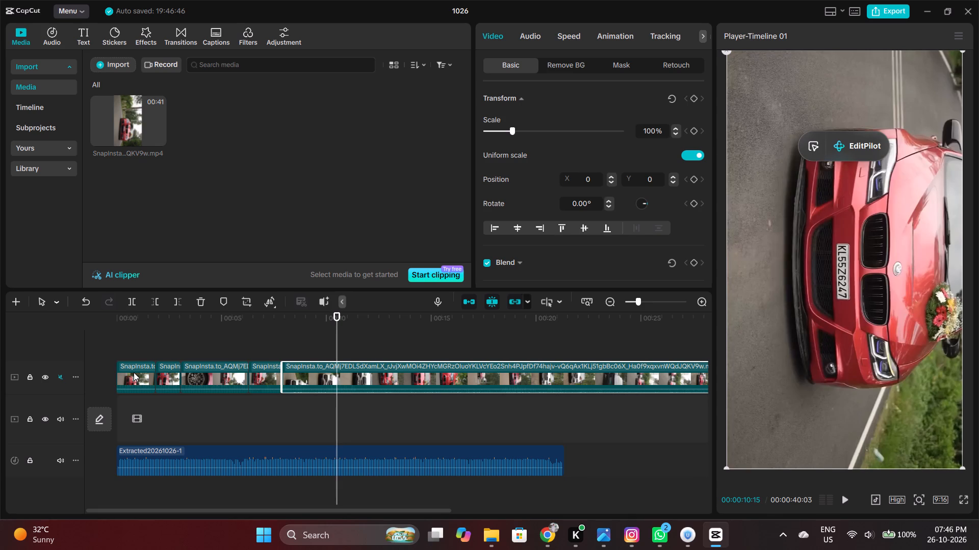
{"action": "key", "text": "ctrl+b"}
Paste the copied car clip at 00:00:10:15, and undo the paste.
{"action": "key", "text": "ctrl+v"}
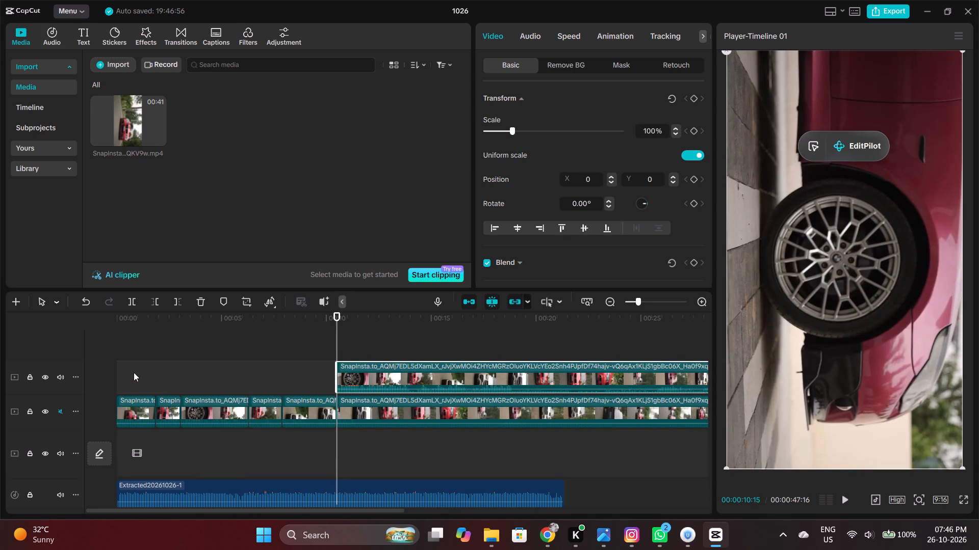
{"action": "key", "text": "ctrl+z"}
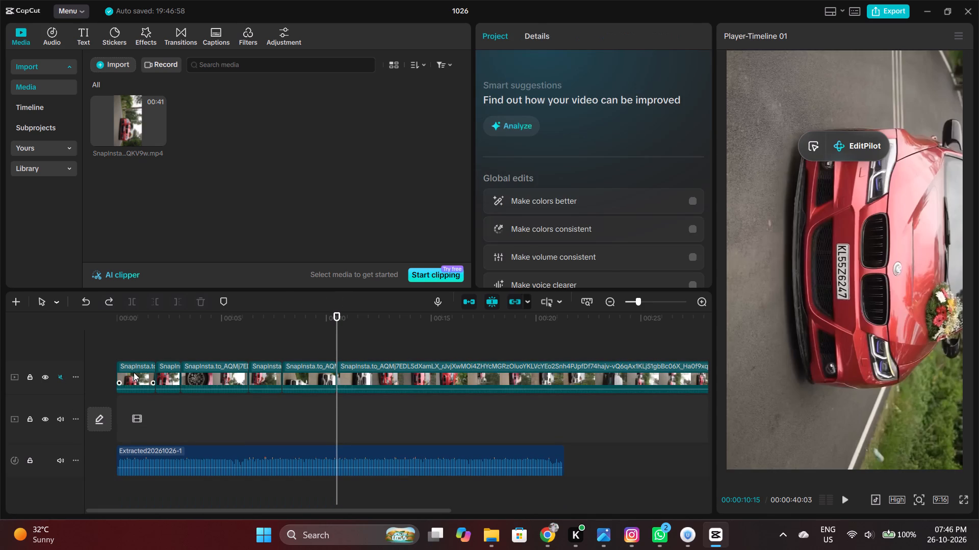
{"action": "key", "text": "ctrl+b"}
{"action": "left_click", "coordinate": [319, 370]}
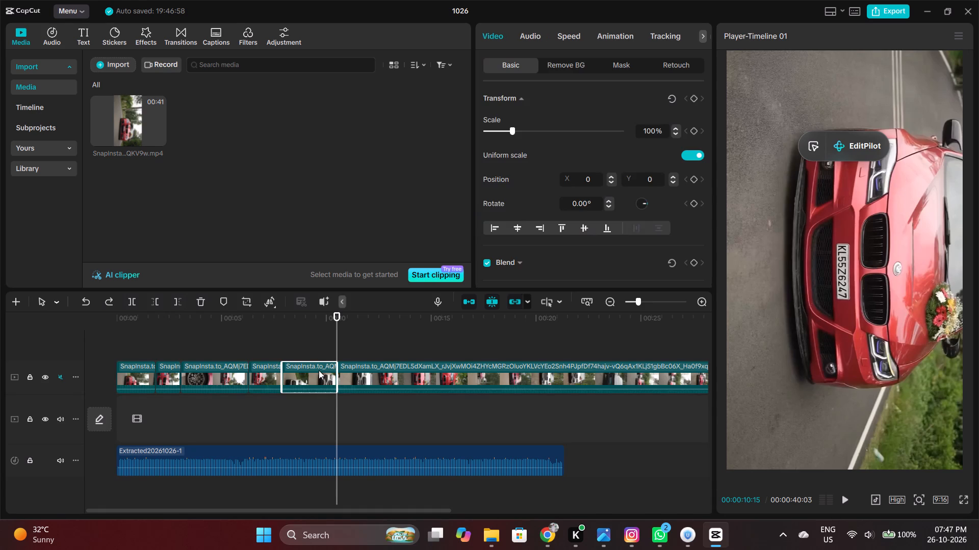
Select the car clip after the 00:00:10:15 cut and split it at 00:00:12:09, locating the point by playback and frame stepping.
{"action": "left_click", "coordinate": [357, 370]}
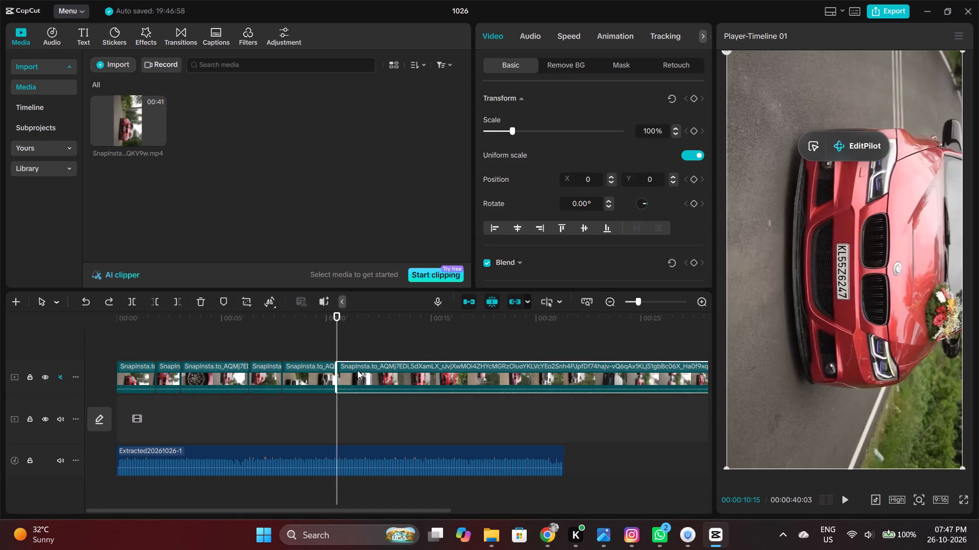
{"action": "key", "text": "Left"}
{"action": "key", "text": "Right"}
{"action": "key", "text": "space"}
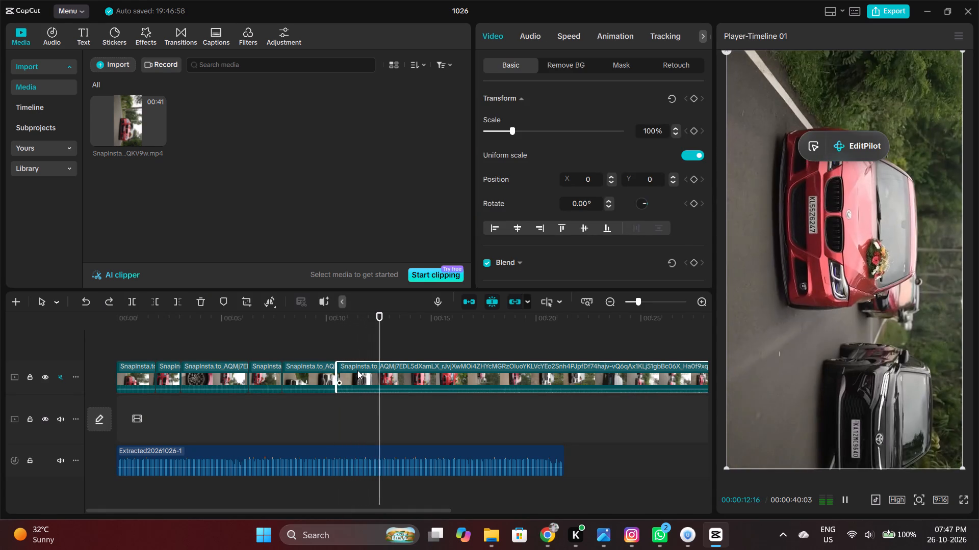
{"action": "key", "text": "space"}
{"action": "key", "text": "Left"}
{"action": "key", "text": "Left"}
{"action": "key", "text": "Left"}
{"action": "key", "text": "Left"}
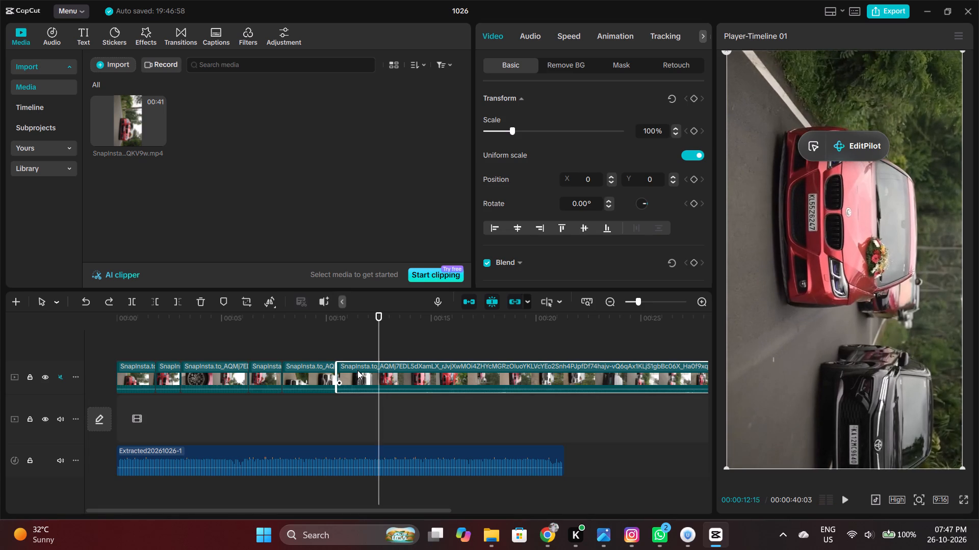
{"action": "key", "text": "Left"}
{"action": "key", "text": "Left"}
{"action": "key", "text": "Left"}
{"action": "key", "text": "Left"}
{"action": "key", "text": "Left"}
{"action": "key", "text": "Left"}
{"action": "key", "text": "Left"}
{"action": "key", "text": "Left"}
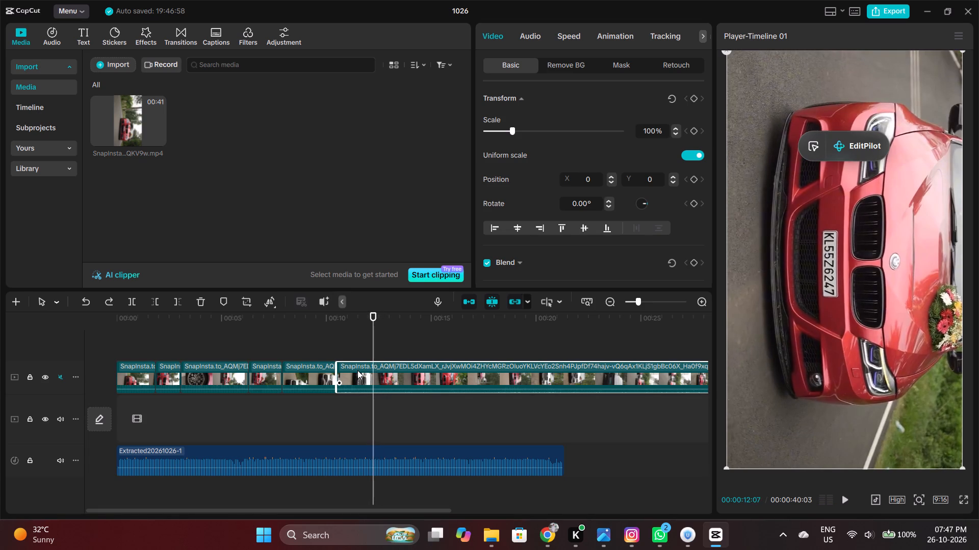
{"action": "key", "text": "Right"}
{"action": "key", "text": "Right"}
{"action": "key", "text": "Right"}
{"action": "key", "text": "Right"}
{"action": "key", "text": "Left"}
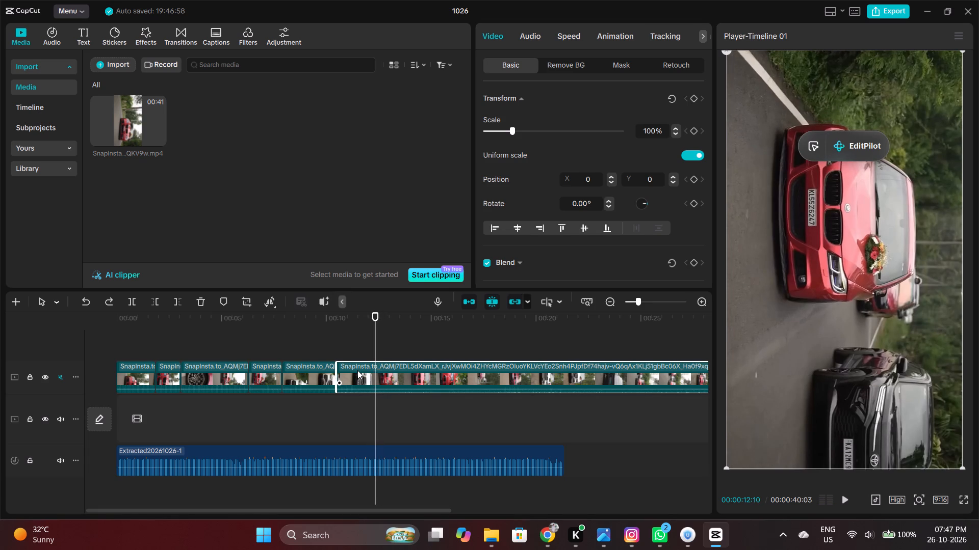
{"action": "key", "text": "Left"}
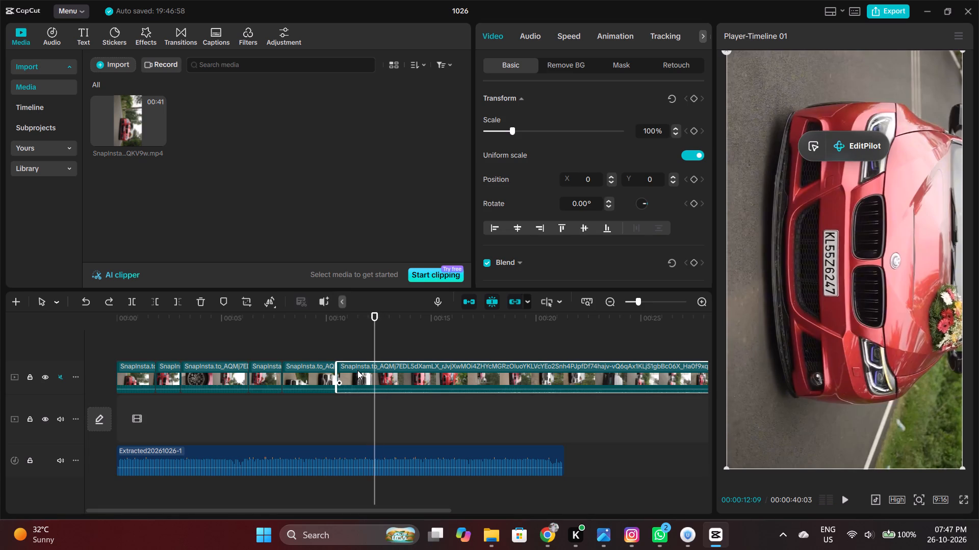
{"action": "key", "text": "ctrl+b"}
Split the remaining car clip at 00:00:14:03, finding the cut point by playback and frame stepping.
{"action": "key", "text": "space"}
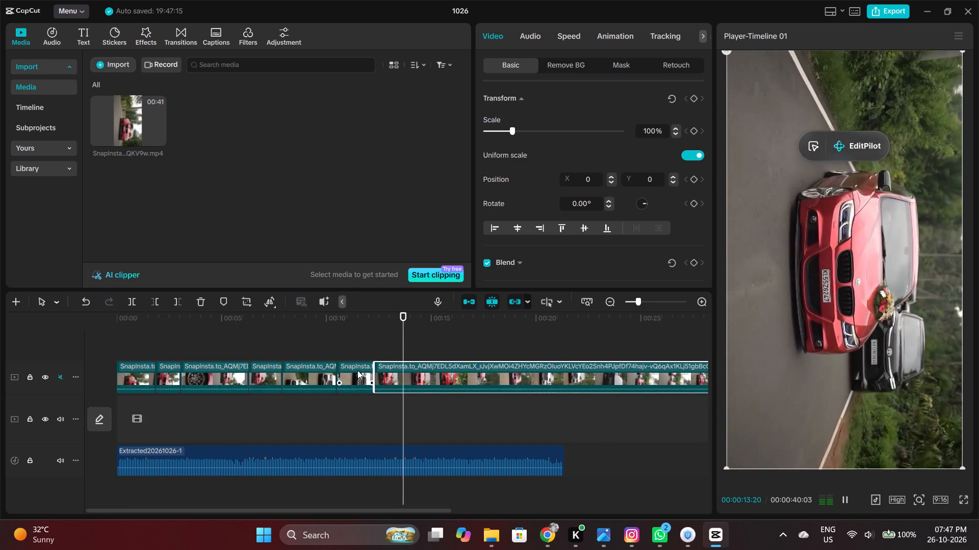
{"action": "key", "text": "space"}
{"action": "key", "text": "Left"}
{"action": "key", "text": "Left"}
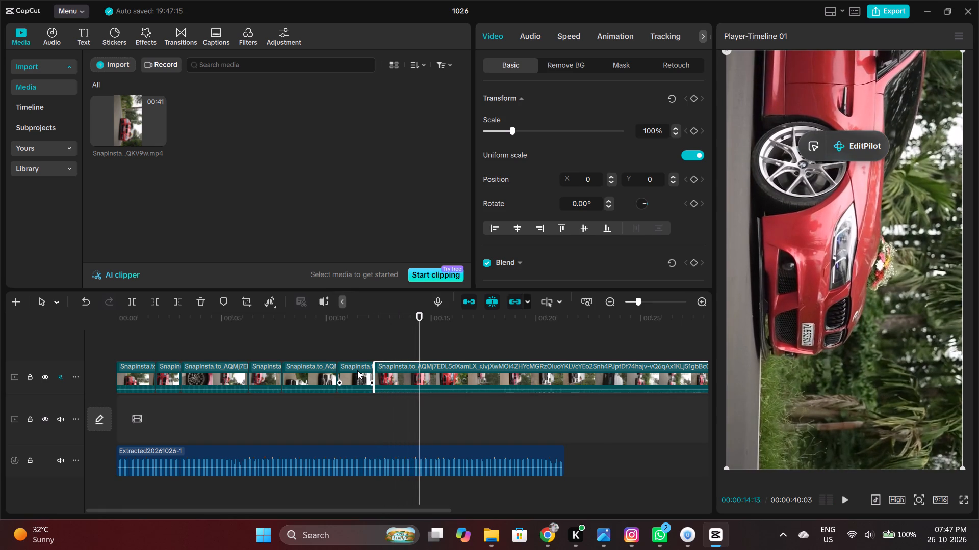
{"action": "key", "text": "Left"}
{"action": "key", "text": "Left"}
{"action": "key", "text": "Left"}
{"action": "key", "text": "Left"}
{"action": "key", "text": "Left"}
{"action": "key", "text": "Left"}
{"action": "key", "text": "Left"}
{"action": "key", "text": "Left"}
{"action": "key", "text": "Left"}
{"action": "key", "text": "Left"}
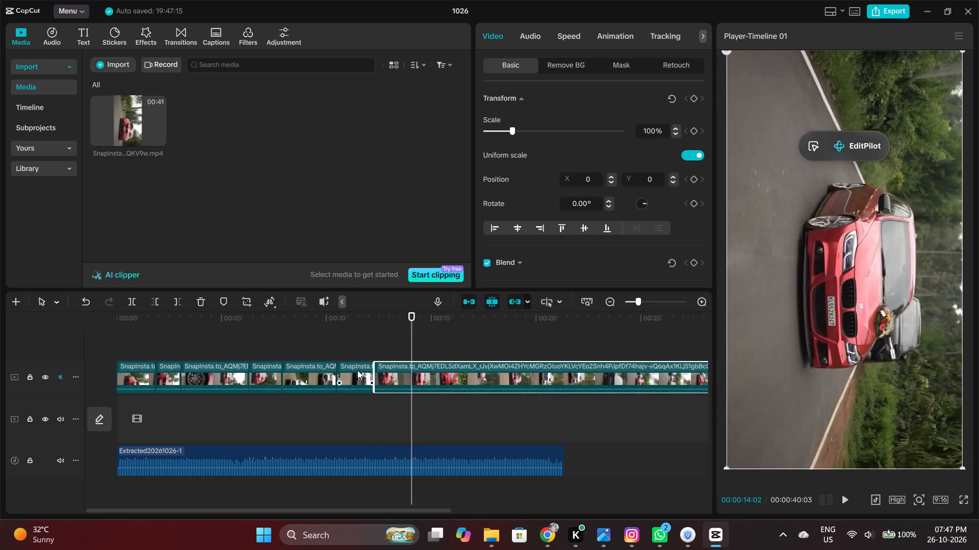
{"action": "key", "text": "Right"}
{"action": "key", "text": "Right"}
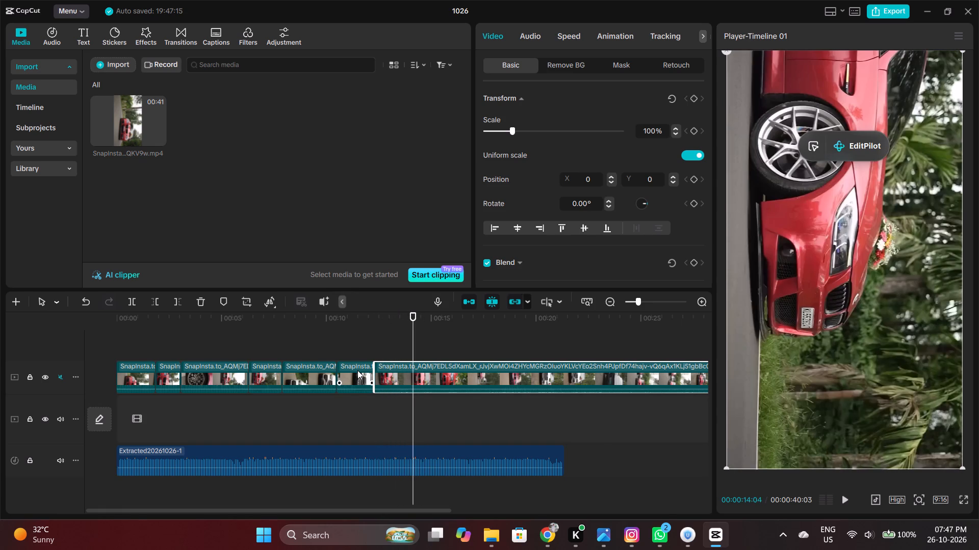
{"action": "key", "text": "Left"}
{"action": "key", "text": "ctrl+b"}
Split the remaining car clip at 00:00:15:25, finding the cut point by playback and frame stepping.
{"action": "key", "text": "space"}
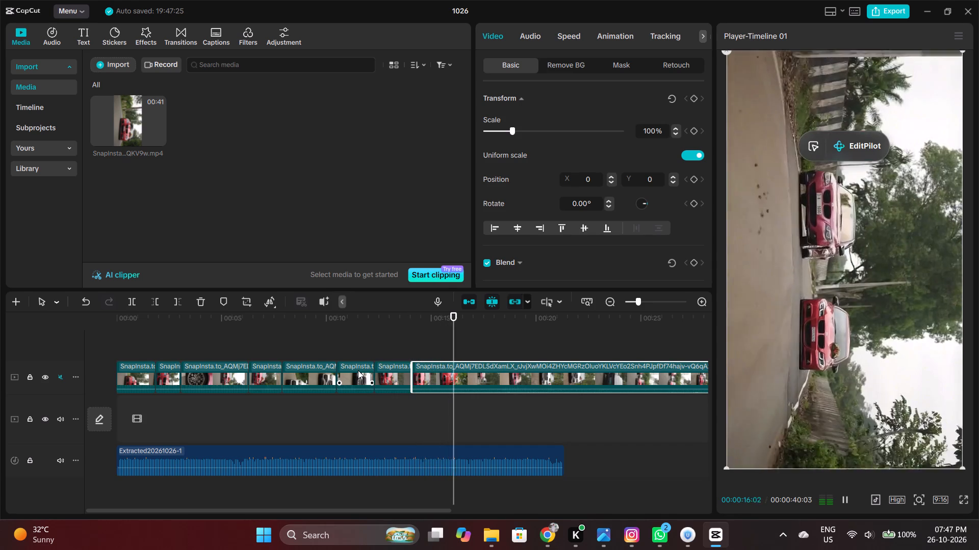
{"action": "key", "text": "space"}
{"action": "key", "text": "Left"}
{"action": "key", "text": "Left"}
{"action": "key", "text": "Left"}
{"action": "key", "text": "Left"}
{"action": "key", "text": "Left"}
{"action": "key", "text": "Left"}
{"action": "key", "text": "Left"}
{"action": "key", "text": "Left"}
{"action": "key", "text": "Left"}
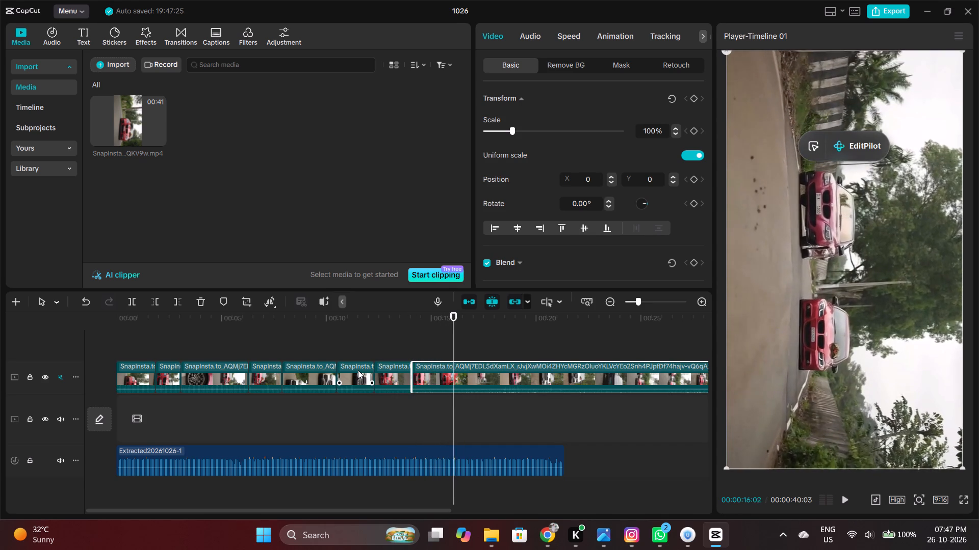
{"action": "key", "text": "Left"}
{"action": "key", "text": "Left"}
{"action": "key", "text": "Left"}
{"action": "key", "text": "Left"}
{"action": "key", "text": "Left"}
{"action": "key", "text": "Left"}
{"action": "key", "text": "Left"}
{"action": "key", "text": "Right"}
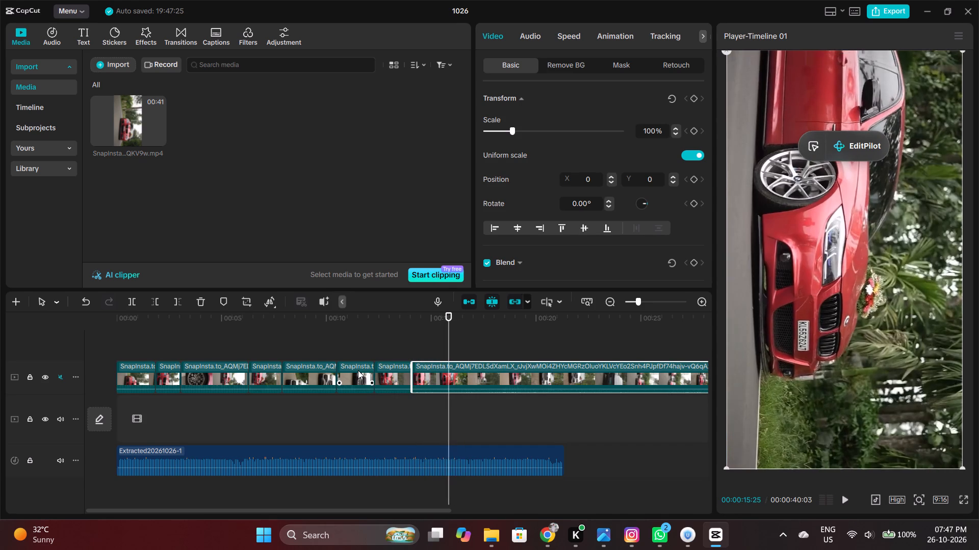
{"action": "key", "text": "Right"}
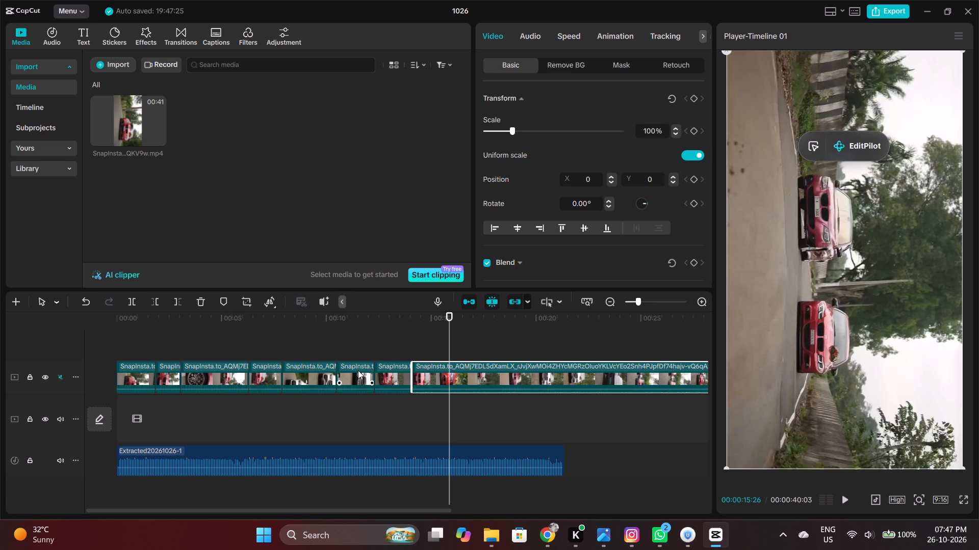
{"action": "key", "text": "Left"}
{"action": "key", "text": "ctrl+b"}
Split the remaining car clip at 00:00:18:13, where the shot changes from the red car to the white car, using playback and frame stepping.
{"action": "key", "text": "space"}
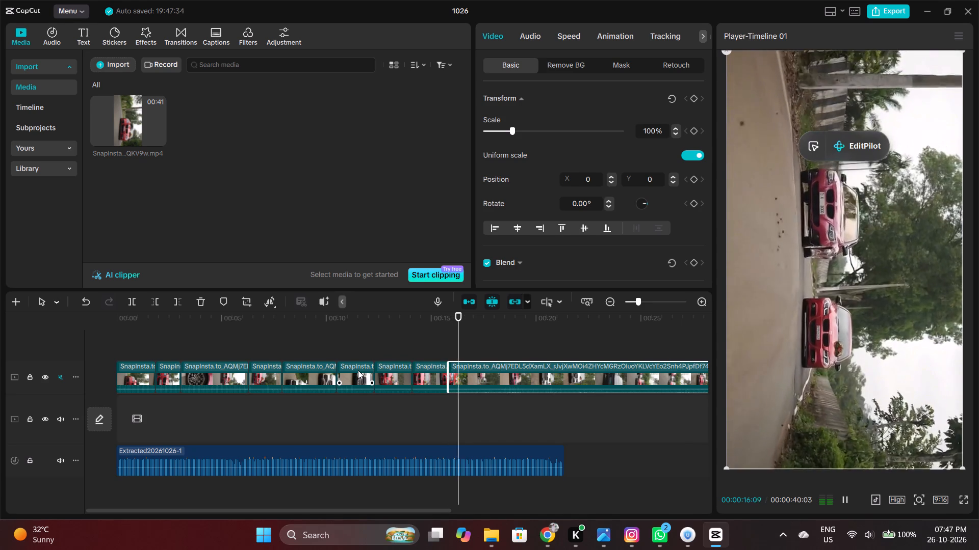
{"action": "key", "text": "space"}
{"action": "key", "text": "space"}
{"action": "key", "text": "space"}
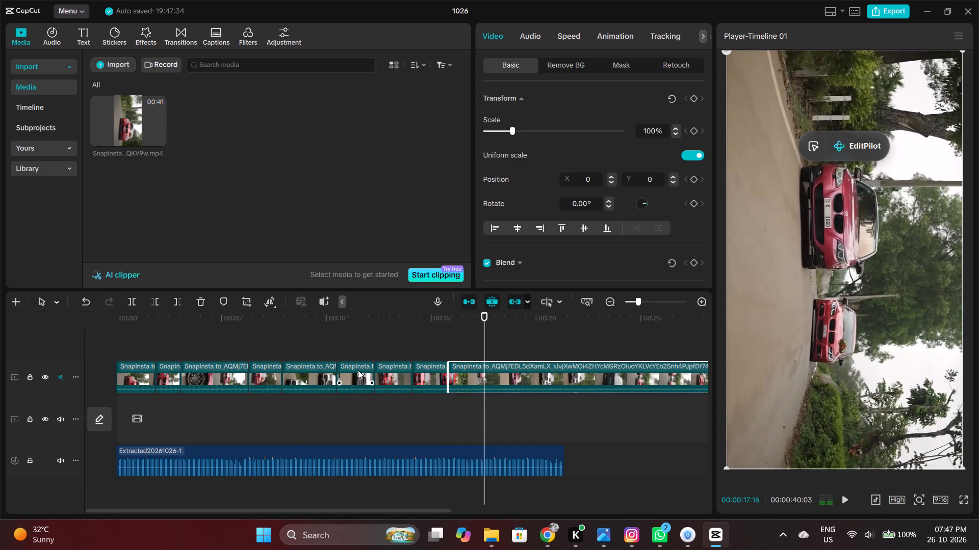
{"action": "key", "text": "space"}
{"action": "key", "text": "space"}
{"action": "key", "text": "space"}
{"action": "key", "text": "space"}
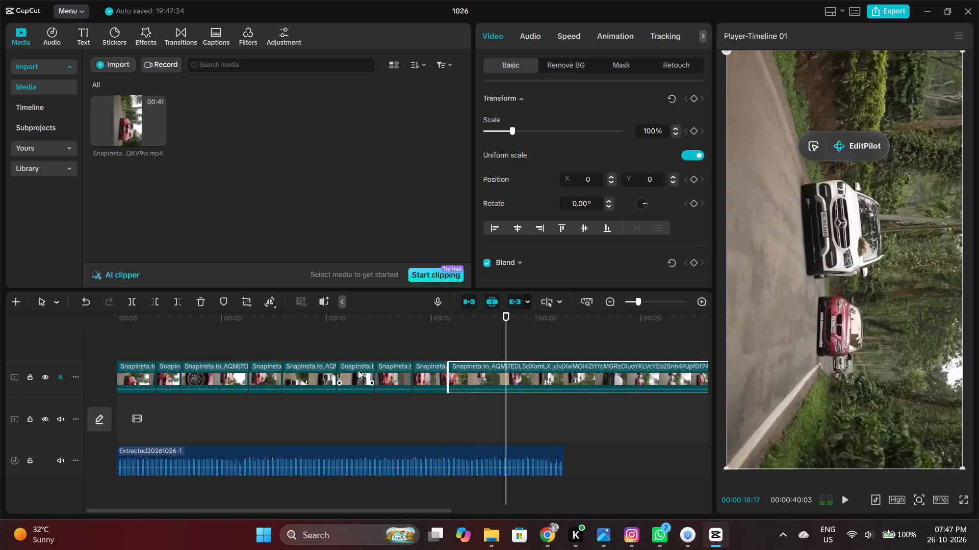
{"action": "key", "text": "Left"}
{"action": "key", "text": "Left"}
{"action": "key", "text": "Left"}
{"action": "key", "text": "Left"}
{"action": "key", "text": "Left"}
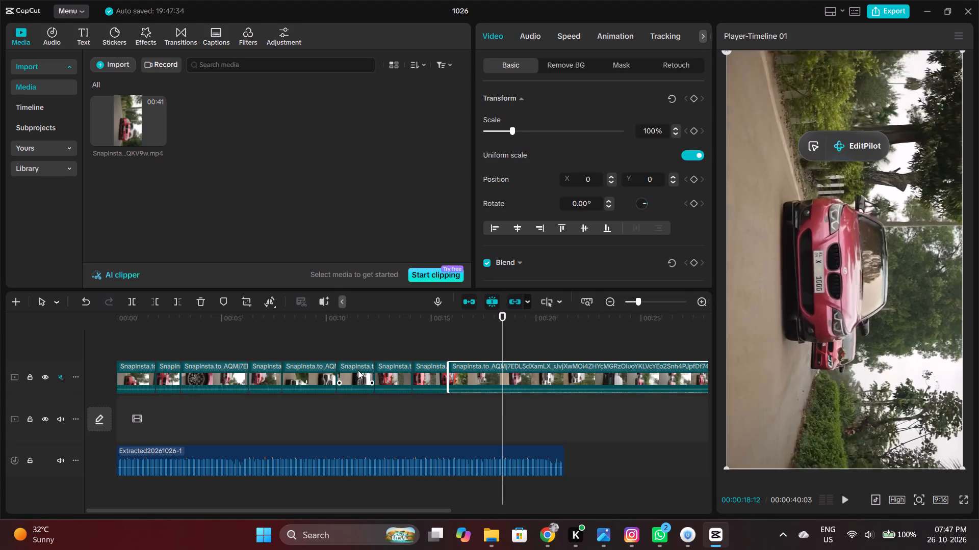
{"action": "key", "text": "Left"}
{"action": "key", "text": "Right"}
{"action": "key", "text": "Right"}
{"action": "key", "text": "Left"}
{"action": "key", "text": "Right"}
{"action": "key", "text": "ctrl+b"}
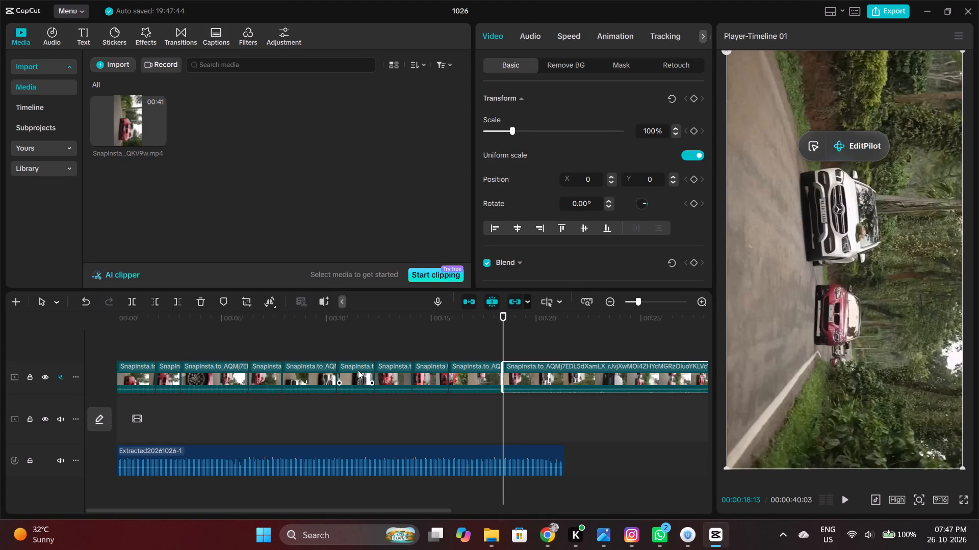
Split the remaining car clip at 00:00:21:11, where the white car shot changes to the black car, undoing any stray paste.
{"action": "key", "text": "space"}
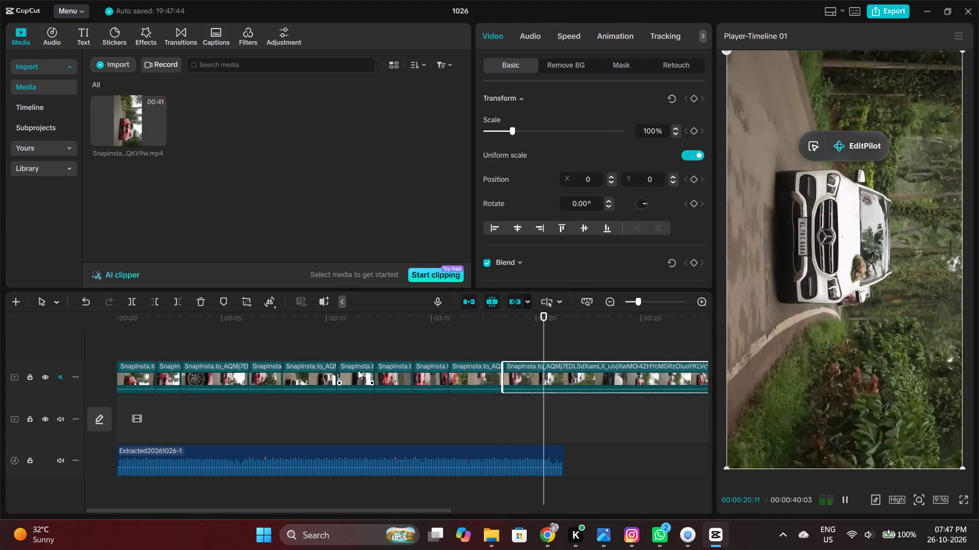
{"action": "key", "text": "space"}
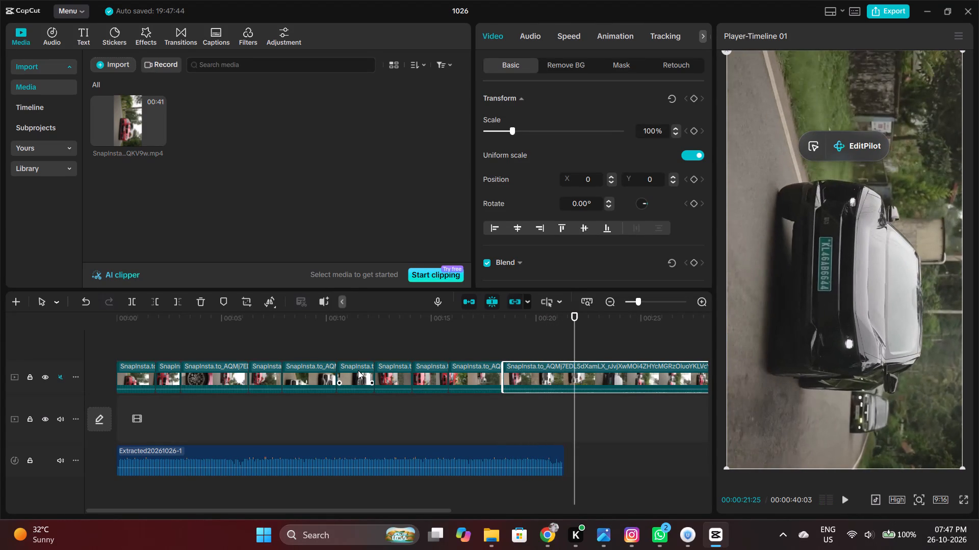
{"action": "key", "text": "Left"}
{"action": "key", "text": "Left"}
{"action": "key", "text": "Left"}
{"action": "key", "text": "Left"}
{"action": "key", "text": "Left"}
{"action": "key", "text": "Left"}
{"action": "key", "text": "Left"}
{"action": "key", "text": "Left"}
{"action": "key", "text": "Left"}
{"action": "key", "text": "Left"}
{"action": "key", "text": "Left"}
{"action": "key", "text": "Left"}
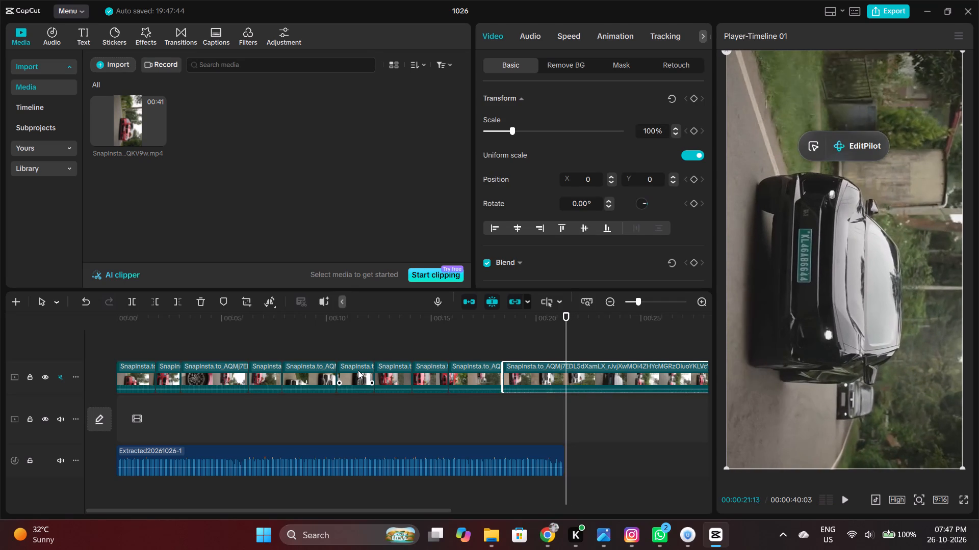
{"action": "key", "text": "Left"}
{"action": "key", "text": "Left"}
{"action": "key", "text": "Left"}
{"action": "key", "text": "Left"}
{"action": "key", "text": "Right"}
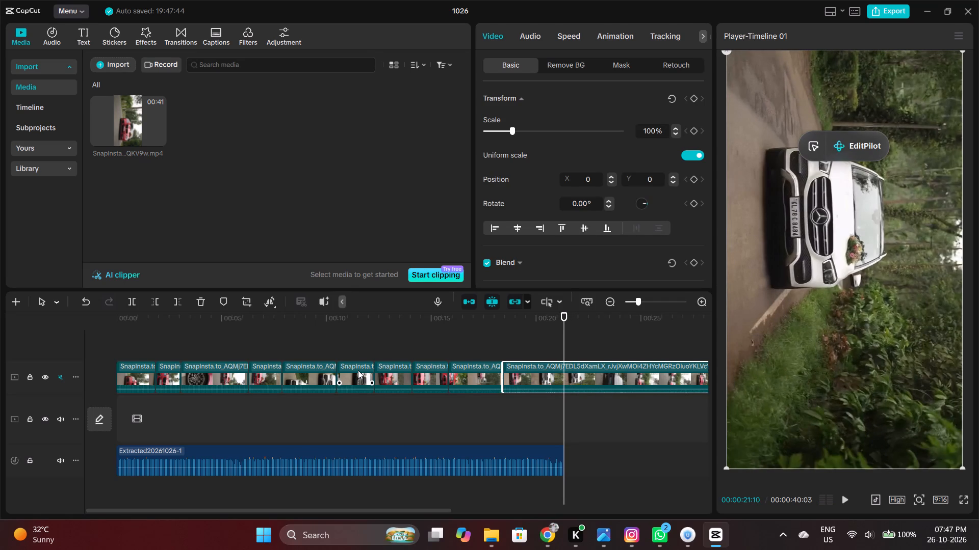
{"action": "key", "text": "Left"}
{"action": "key", "text": "Left"}
{"action": "key", "text": "Right"}
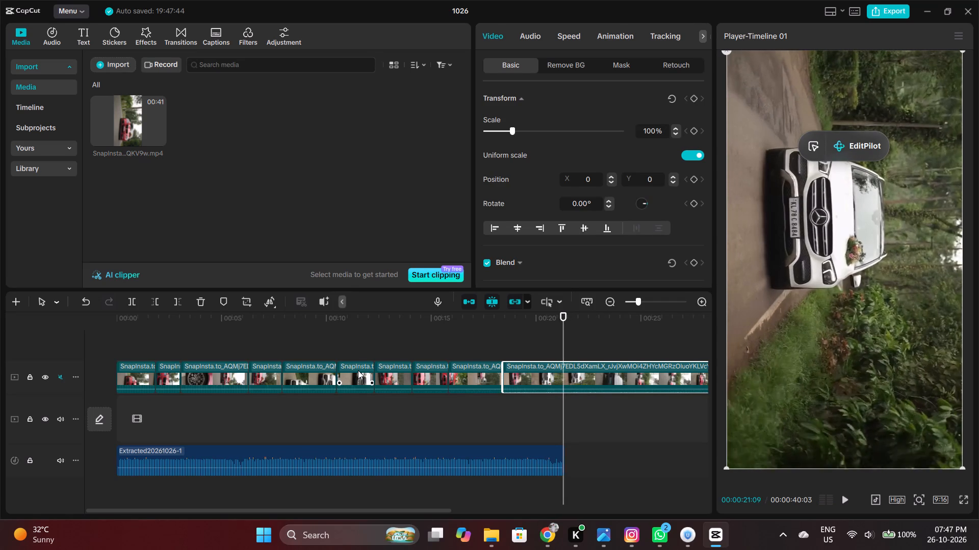
{"action": "key", "text": "Right"}
{"action": "key", "text": "Right"}
{"action": "key", "text": "Left"}
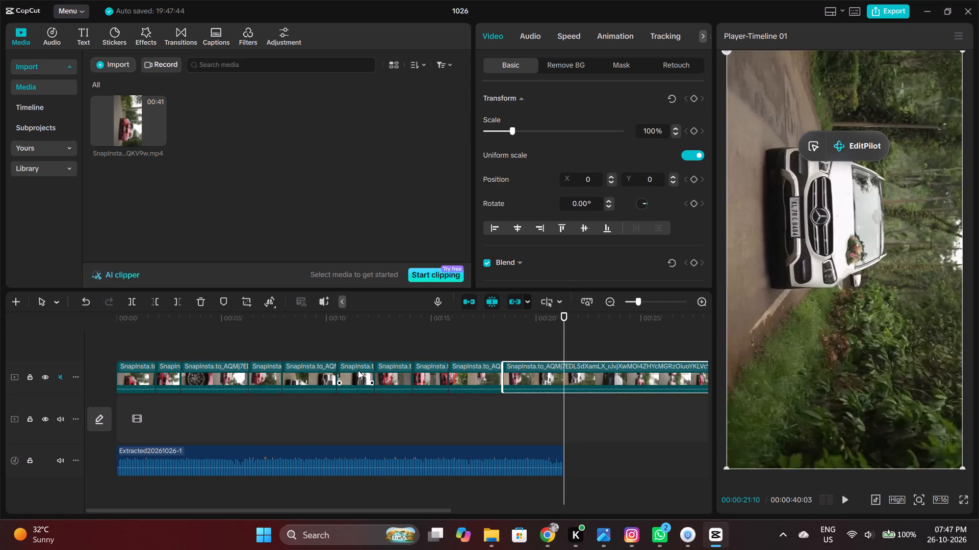
{"action": "key", "text": "Right"}
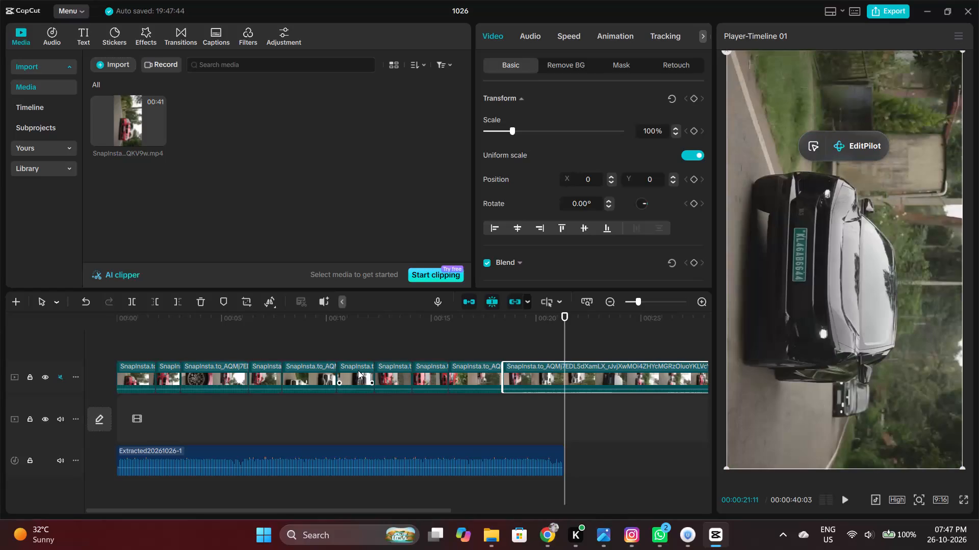
{"action": "key", "text": "ctrl+v"}
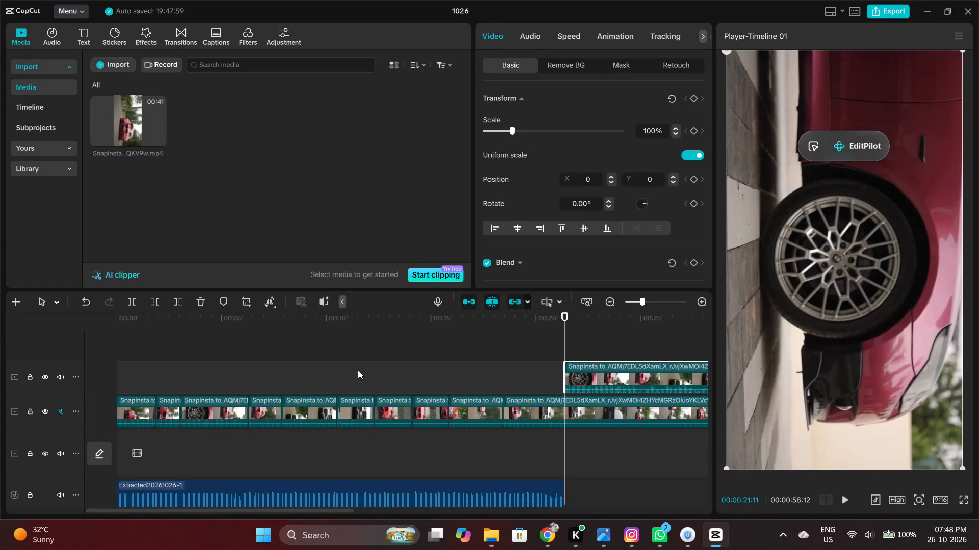
{"action": "key", "text": "ctrl+z"}
{"action": "key", "text": "ctrl+b"}
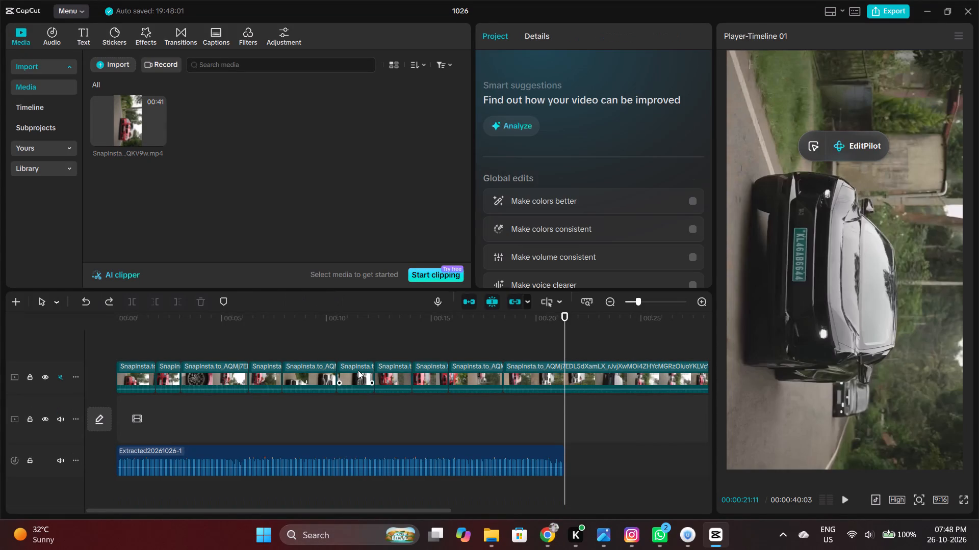
{"action": "left_click", "coordinate": [550, 386]}
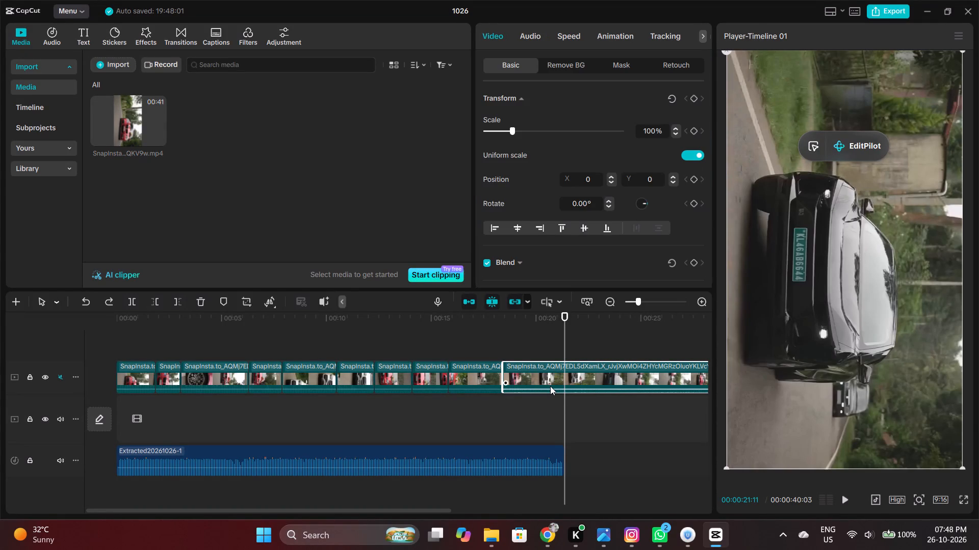
{"action": "key", "text": "ctrl+b"}
Split the remaining car clip at 00:00:23:19, where the black car shot changes to the red cars, using playback and frame stepping.
{"action": "key", "text": "space"}
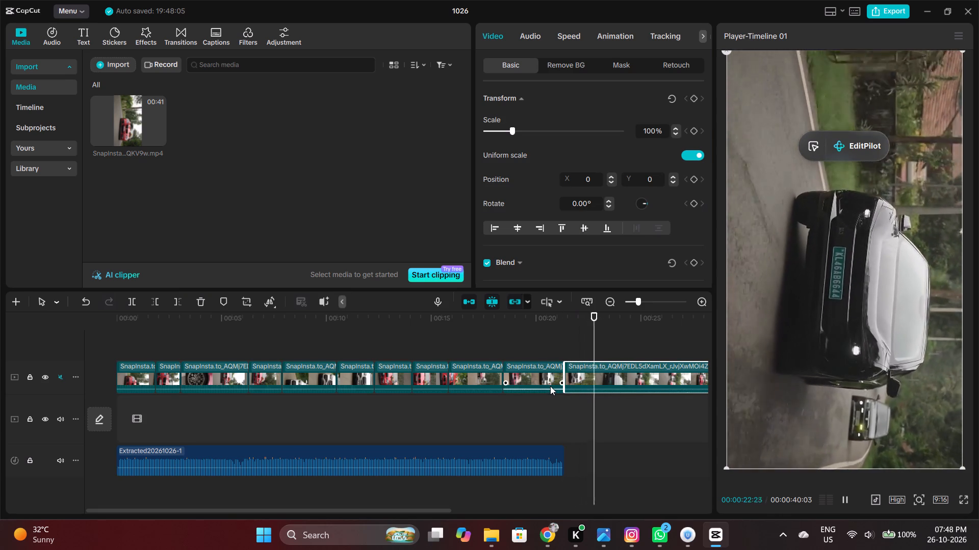
{"action": "key", "text": "space"}
{"action": "key", "text": "space"}
{"action": "key", "text": "space"}
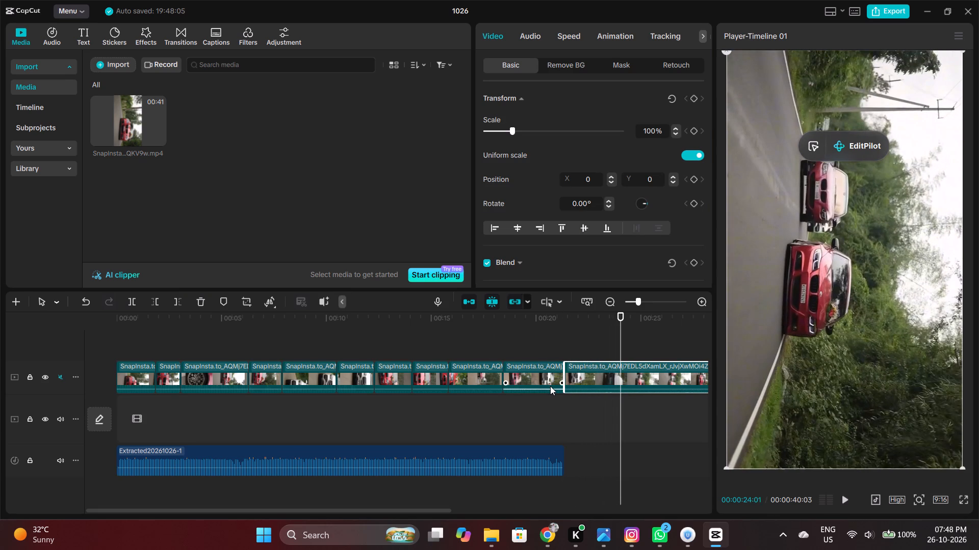
{"action": "key", "text": "Left"}
{"action": "key", "text": "Left"}
{"action": "key", "text": "Left"}
{"action": "key", "text": "Left"}
{"action": "key", "text": "Left"}
{"action": "key", "text": "Left"}
{"action": "key", "text": "Left"}
{"action": "key", "text": "Left"}
{"action": "key", "text": "Left"}
{"action": "key", "text": "Left"}
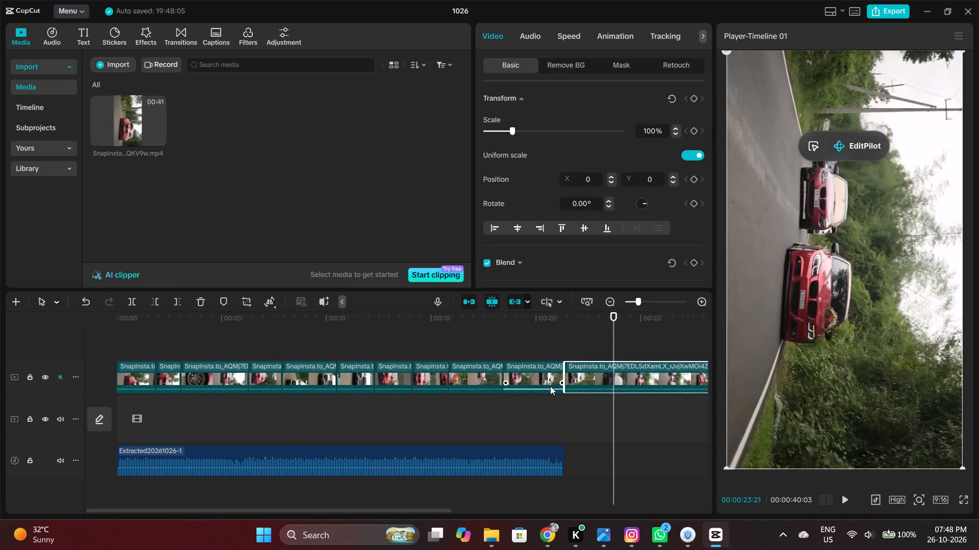
{"action": "key", "text": "Left"}
{"action": "key", "text": "Left"}
{"action": "key", "text": "Left"}
{"action": "key", "text": "Left"}
{"action": "key", "text": "Left"}
{"action": "key", "text": "Right"}
{"action": "key", "text": "Right"}
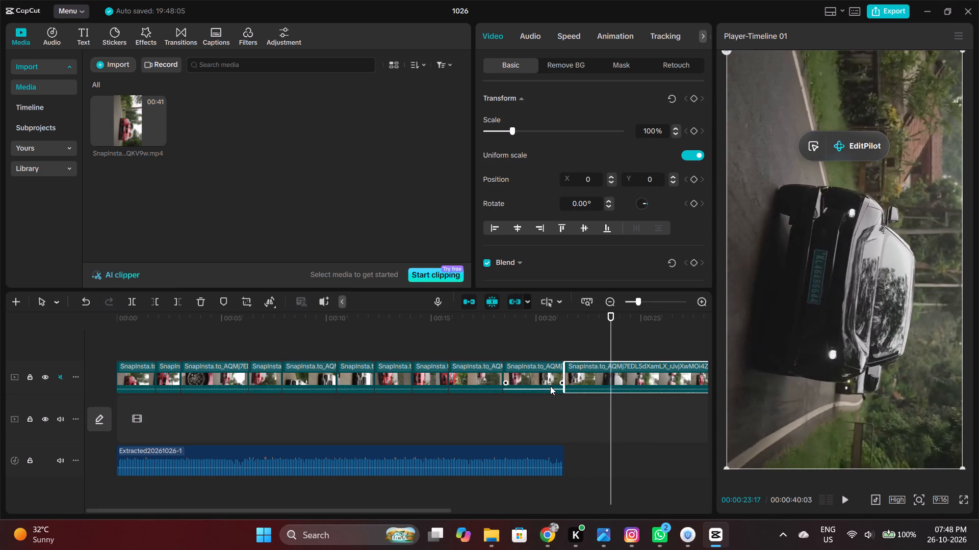
{"action": "key", "text": "Right"}
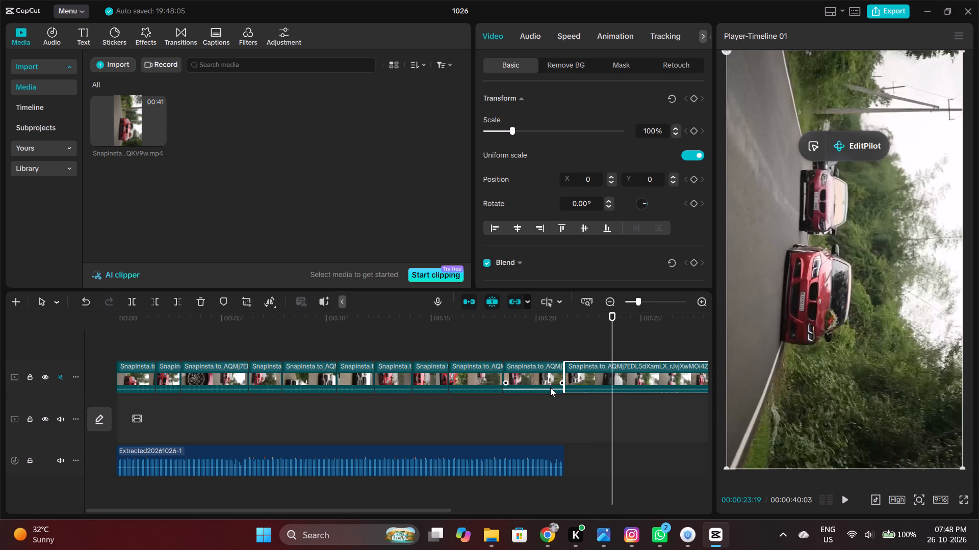
{"action": "key", "text": "ctrl+b"}
Split the remaining car clip at 00:00:26:09, where the forest road shot begins, using playback and frame stepping.
{"action": "key", "text": "space"}
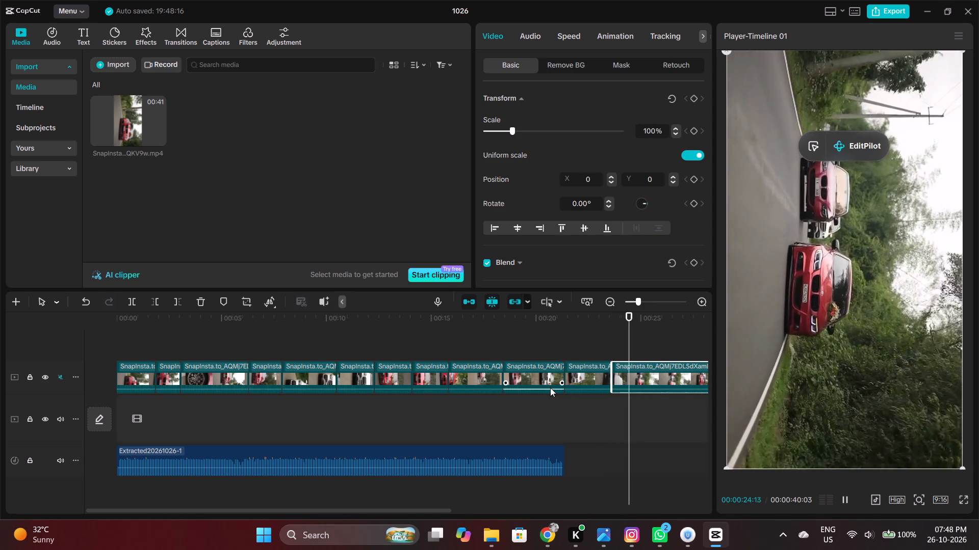
{"action": "key", "text": "space"}
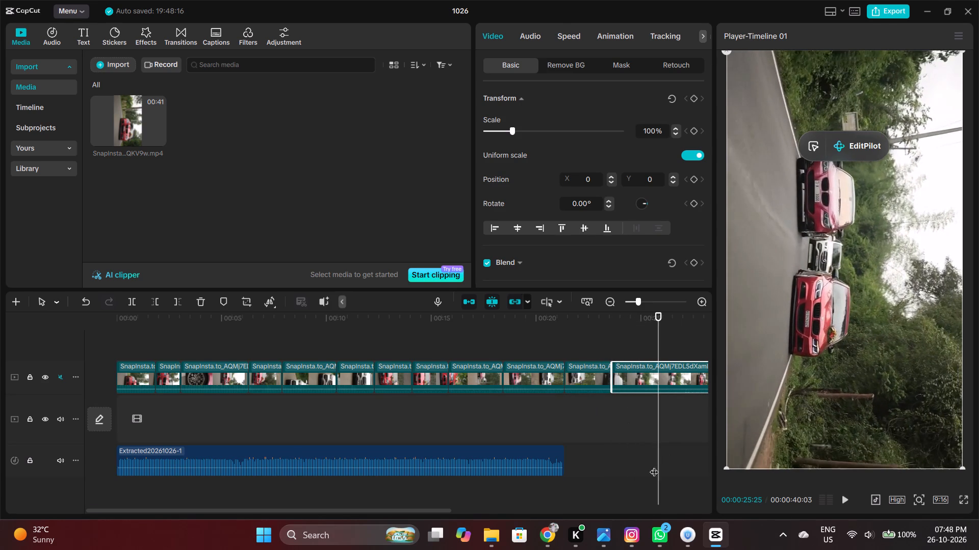
{"action": "left_click_drag", "start_coordinate": [445, 509], "coordinate": [684, 510]}
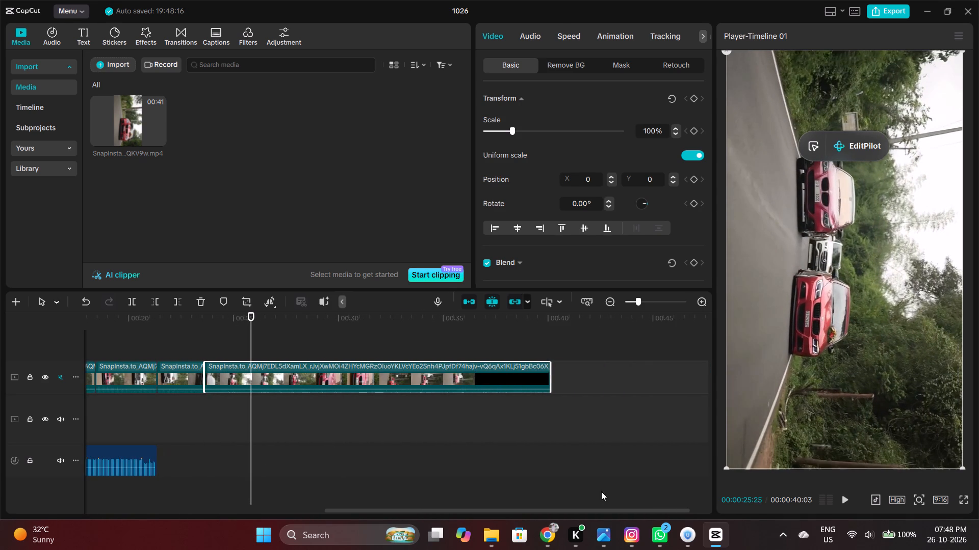
{"action": "key", "text": "space"}
{"action": "key", "text": "space"}
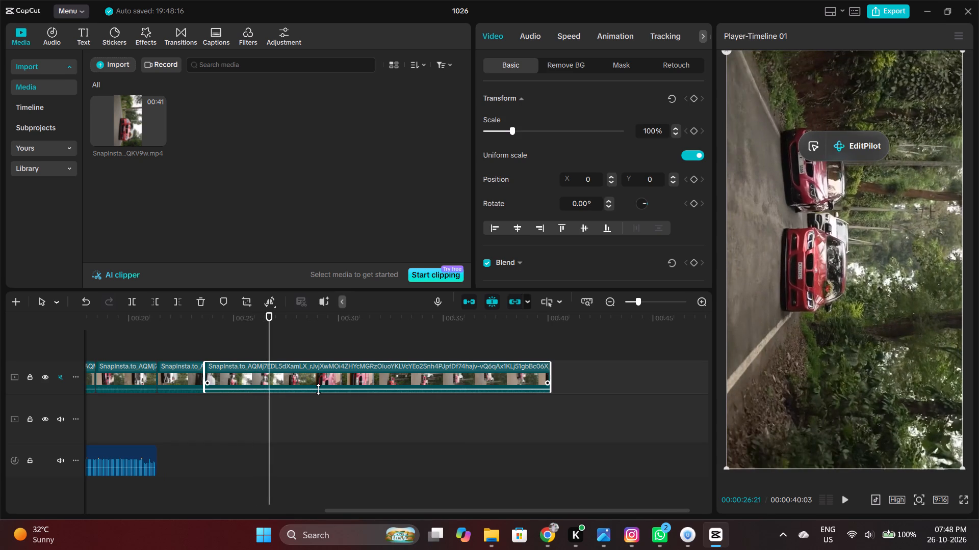
{"action": "key", "text": "Left"}
{"action": "key", "text": "Left"}
{"action": "key", "text": "Left"}
{"action": "key", "text": "Left"}
{"action": "key", "text": "Left"}
{"action": "key", "text": "Left"}
{"action": "key", "text": "Left"}
{"action": "key", "text": "Left"}
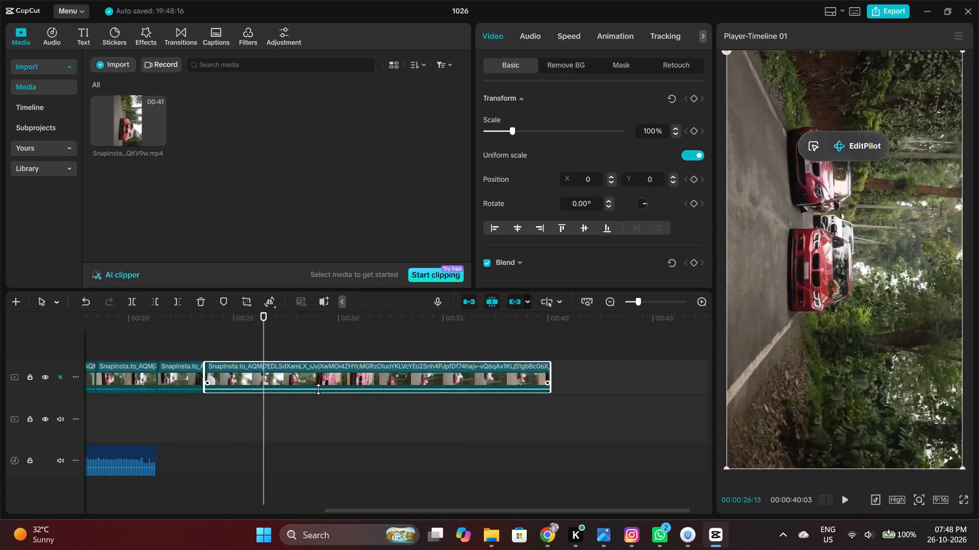
{"action": "key", "text": "Left"}
{"action": "key", "text": "Left"}
{"action": "key", "text": "Left"}
{"action": "key", "text": "Left"}
{"action": "key", "text": "Left"}
{"action": "key", "text": "Left"}
{"action": "key", "text": "Left"}
{"action": "key", "text": "Right"}
{"action": "key", "text": "Right"}
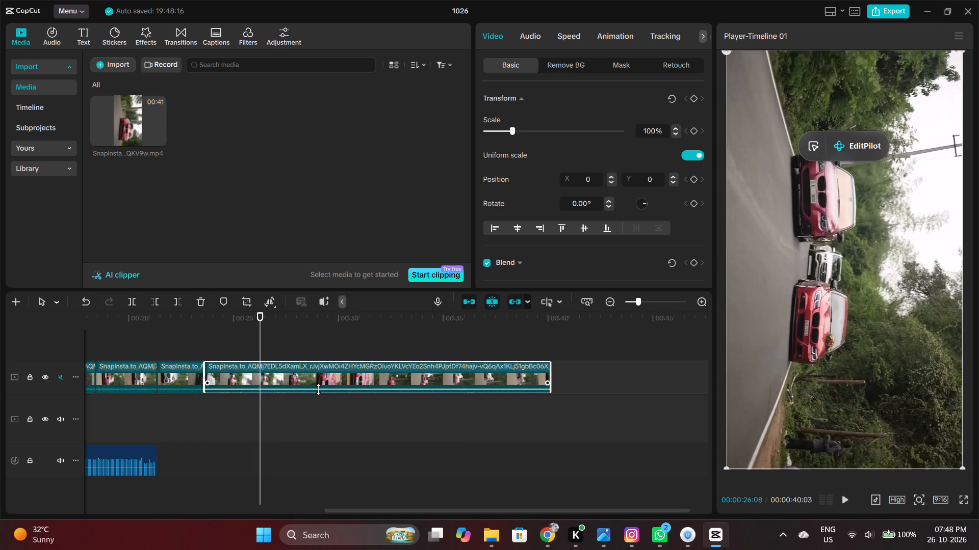
{"action": "key", "text": "Right"}
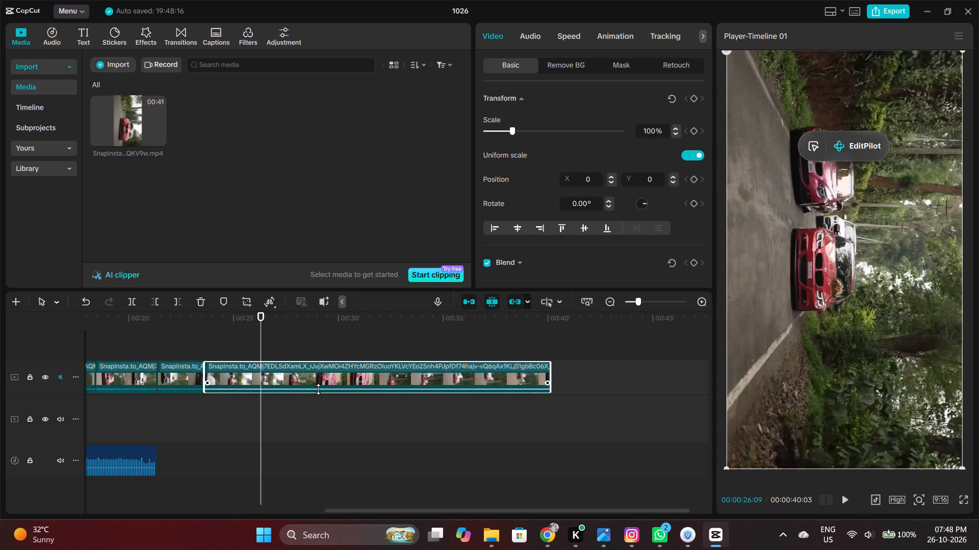
{"action": "key", "text": "ctrl+b"}
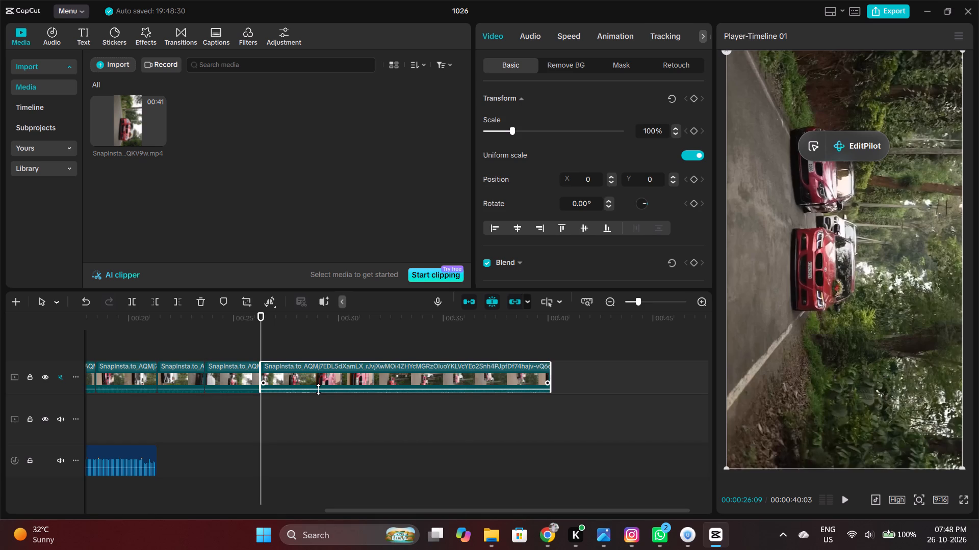
Split the remaining car clip at 00:00:28:14, where the red car close-up begins, using playback and frame stepping.
{"action": "key", "text": "space"}
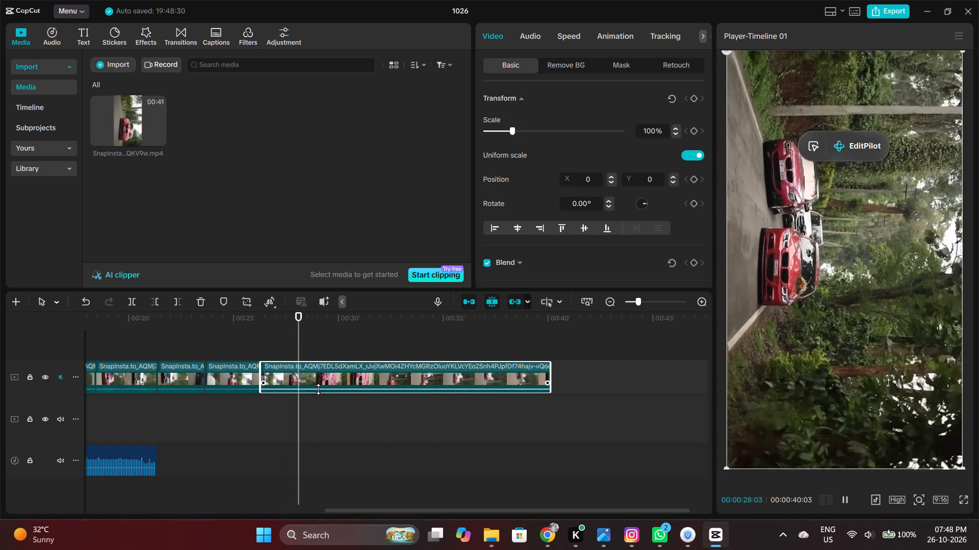
{"action": "key", "text": "space"}
{"action": "key", "text": "Left"}
{"action": "key", "text": "Left"}
{"action": "key", "text": "Left"}
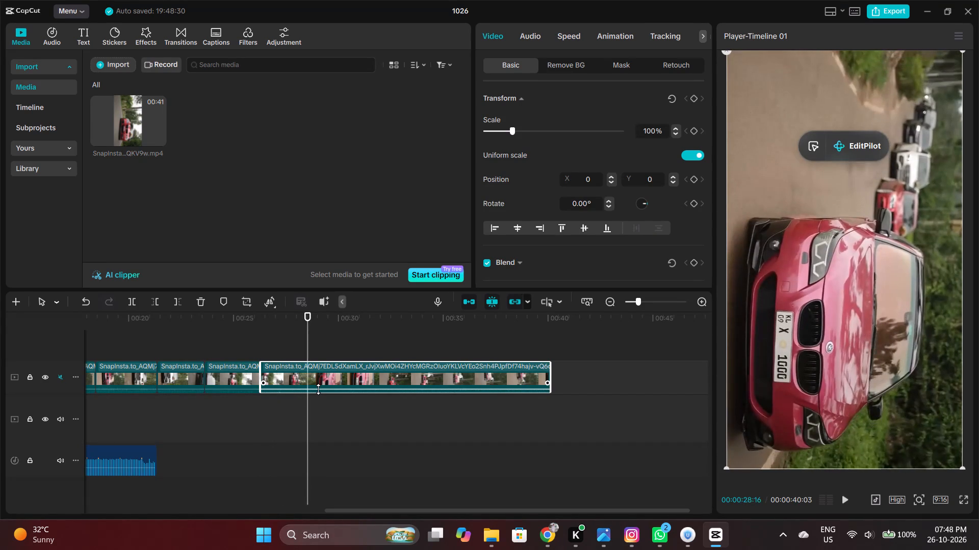
{"action": "key", "text": "Left"}
{"action": "key", "text": "Left"}
{"action": "key", "text": "Left"}
{"action": "key", "text": "Right"}
{"action": "key", "text": "Right"}
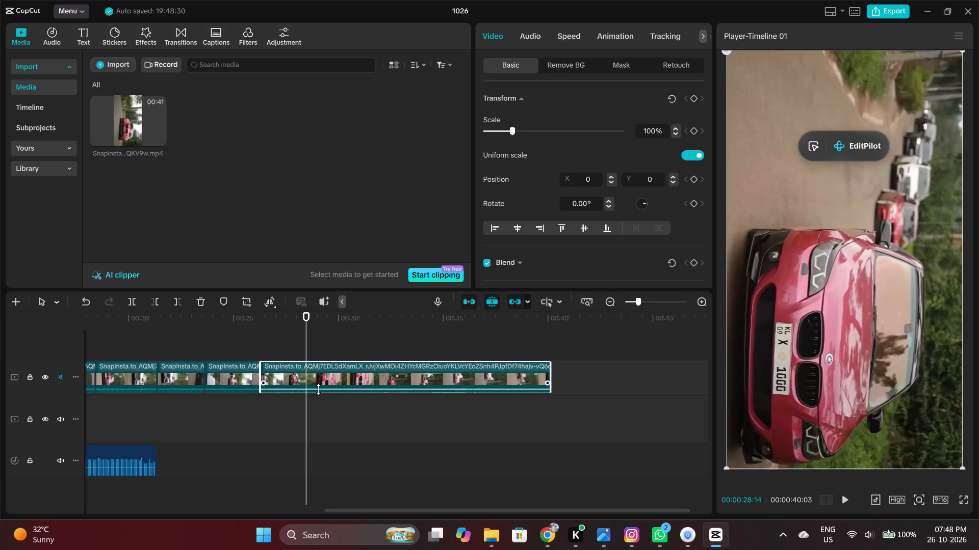
{"action": "key", "text": "ctrl+b"}
Split the remaining car clip at 00:00:30:23, where the flower-decorated red car shot begins, using playback and frame stepping.
{"action": "key", "text": "space"}
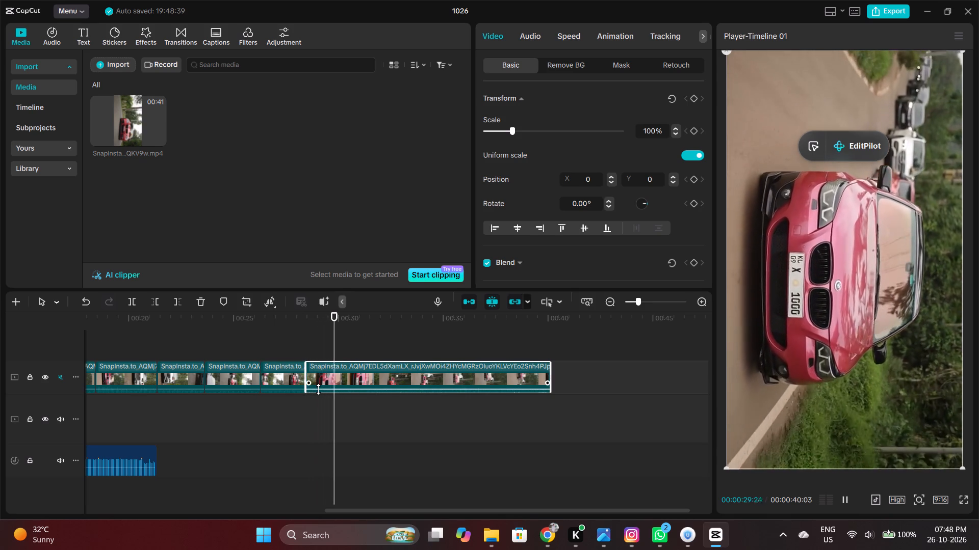
{"action": "key", "text": "space"}
{"action": "key", "text": "space"}
{"action": "key", "text": "space"}
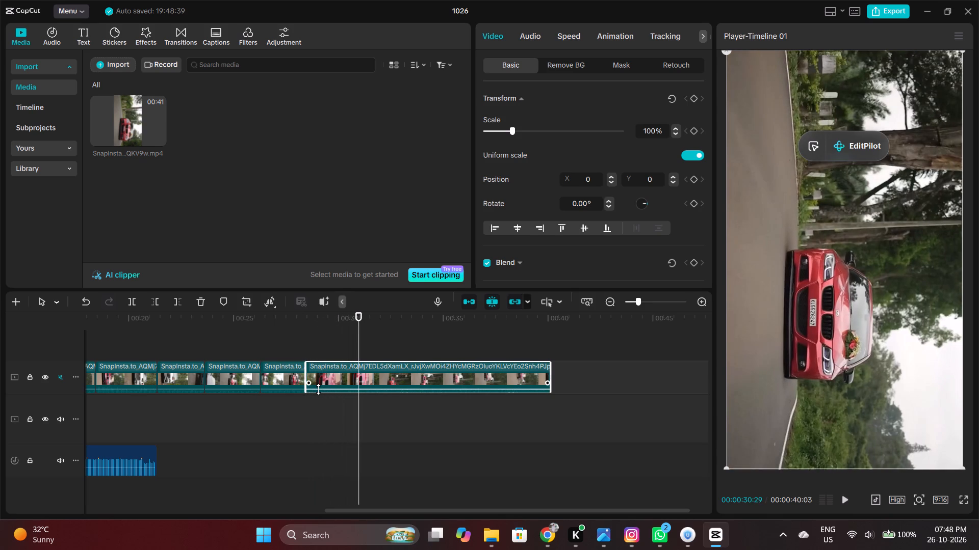
{"action": "key", "text": "Left"}
{"action": "key", "text": "Left"}
{"action": "key", "text": "Left"}
{"action": "key", "text": "Left"}
{"action": "key", "text": "Left"}
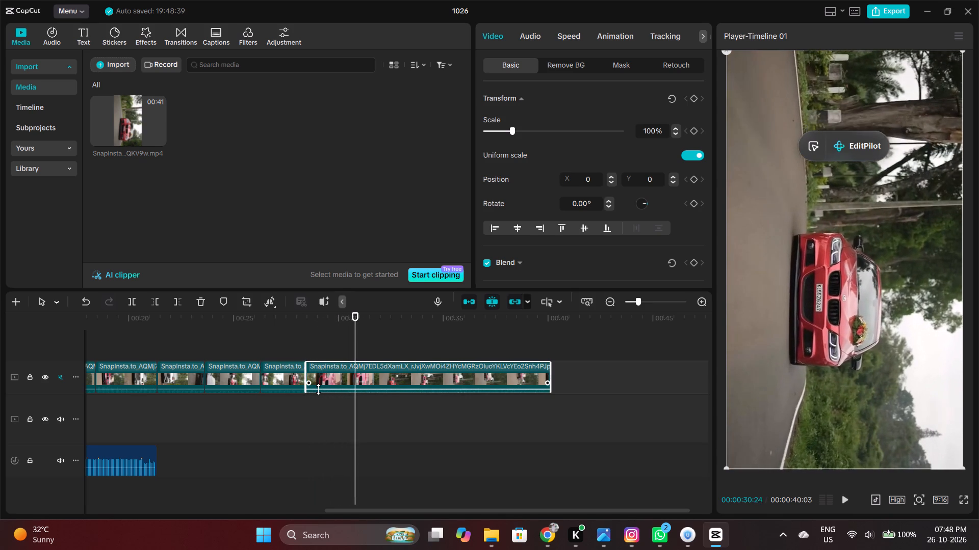
{"action": "key", "text": "Left"}
{"action": "key", "text": "Left"}
{"action": "key", "text": "Left"}
{"action": "key", "text": "Right"}
{"action": "key", "text": "Right"}
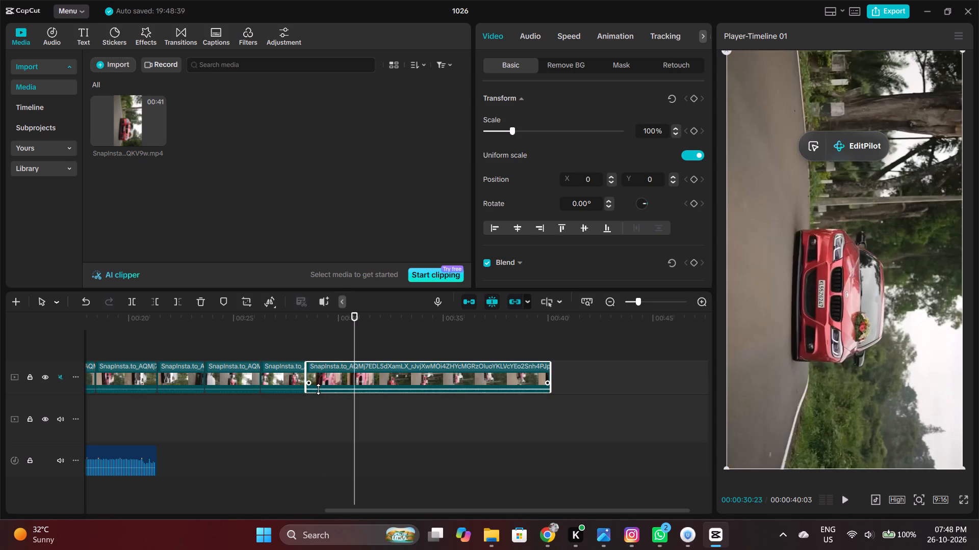
{"action": "key", "text": "ctrl+b"}
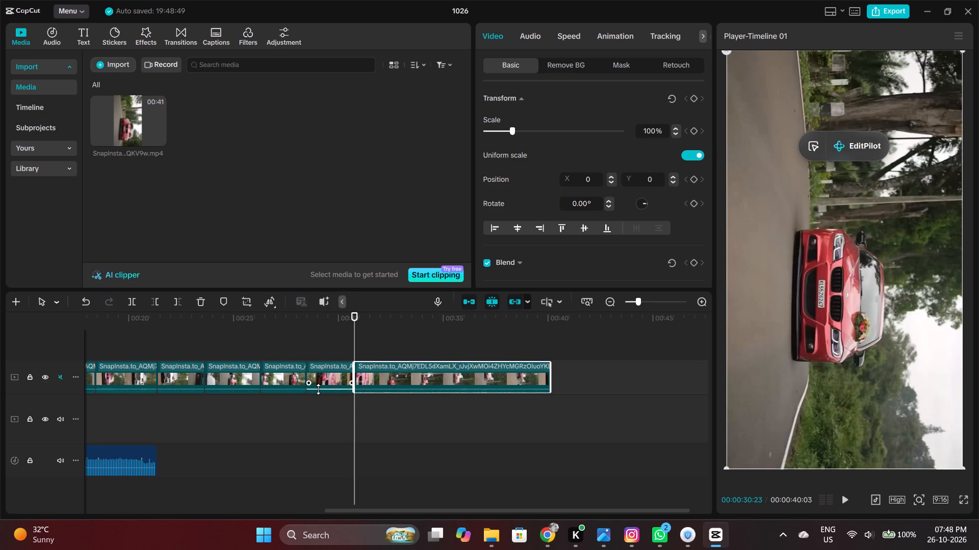
Play through the footage after 00:00:30:23 in short bursts to look for further shot changes.
{"action": "key", "text": "space"}
{"action": "key", "text": "space"}
{"action": "key", "text": "space"}
{"action": "key", "text": "space"}
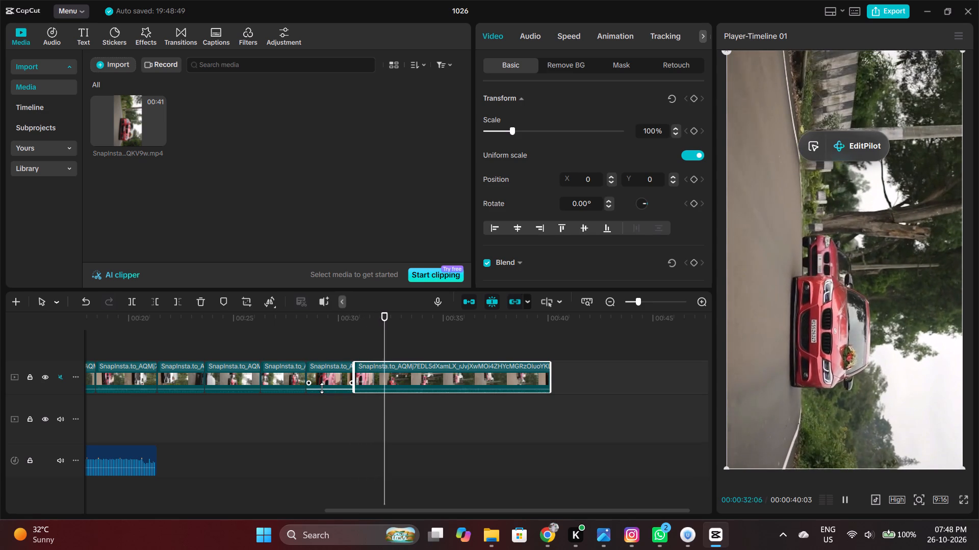
{"action": "key", "text": "space"}
{"action": "key", "text": "space"}
{"action": "key", "text": "space"}
{"action": "key", "text": "space"}
{"action": "key", "text": "space"}
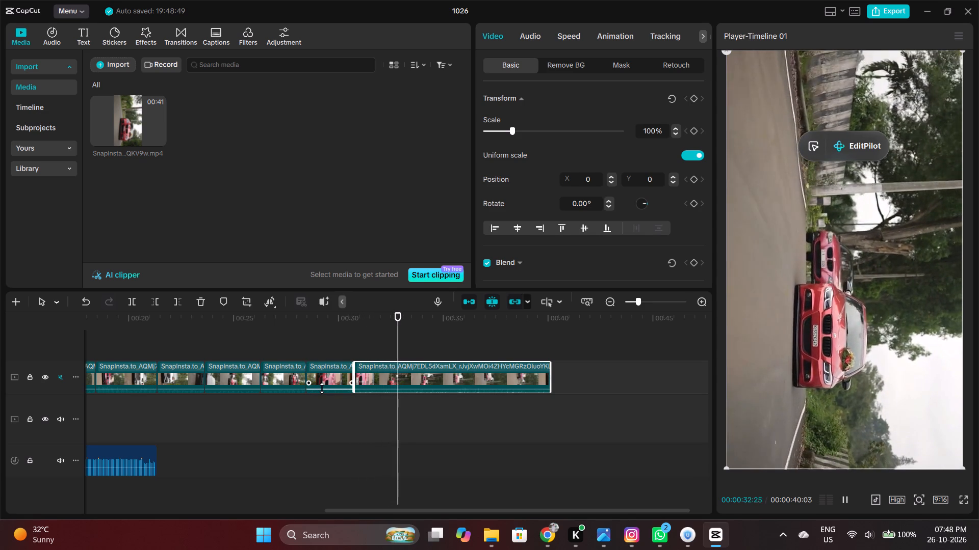
{"action": "key", "text": "space"}
{"action": "key", "text": "space"}
{"action": "key", "text": "space"}
{"action": "key", "text": "space"}
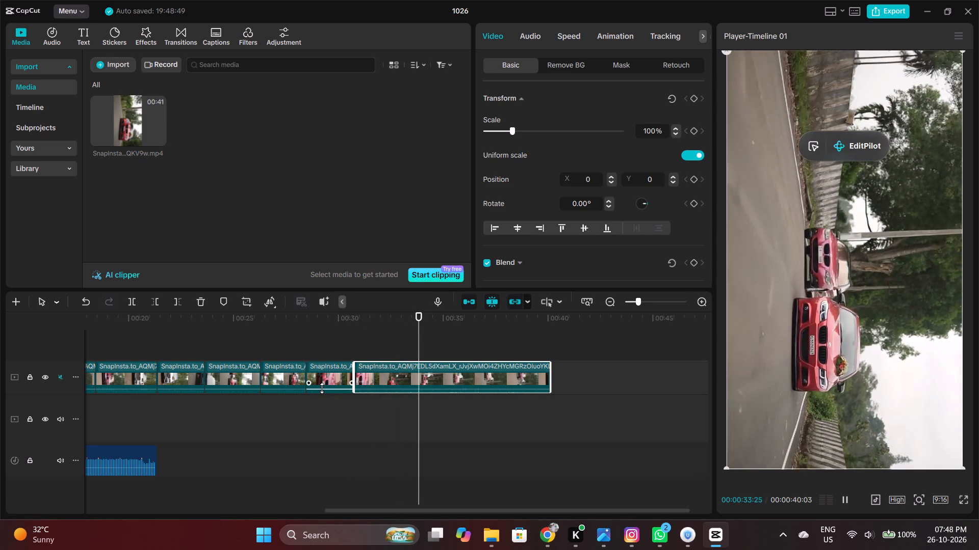
{"action": "key", "text": "space"}
{"action": "key", "text": "space"}
{"action": "key", "text": "space"}
{"action": "key", "text": "space"}
{"action": "key", "text": "space"}
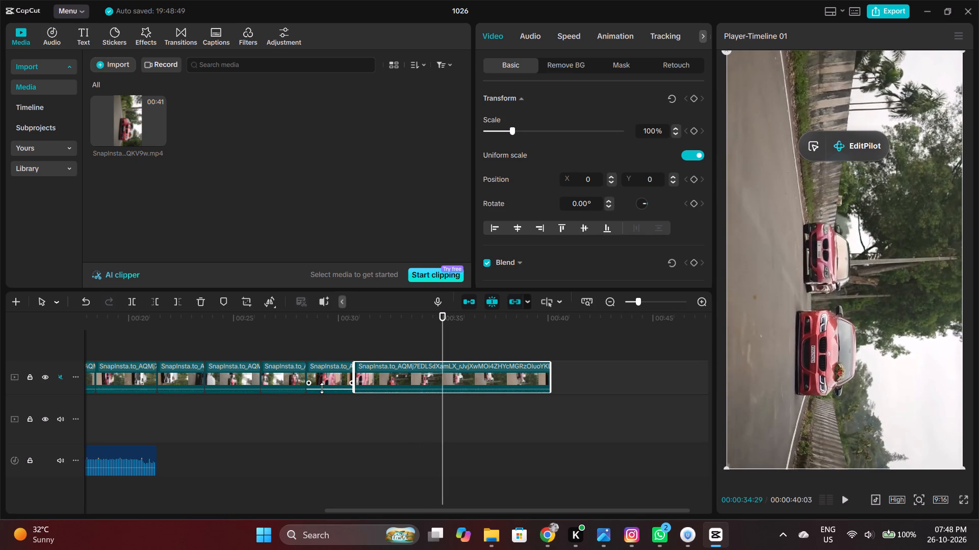
{"action": "key", "text": "space"}
{"action": "key", "text": "space"}
{"action": "key", "text": "space"}
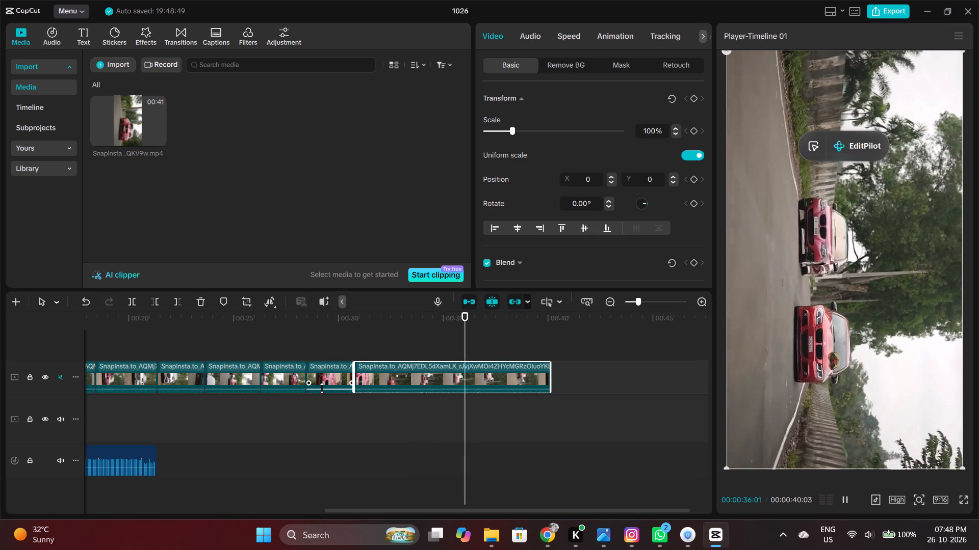
{"action": "key", "text": "space"}
{"action": "key", "text": "space"}
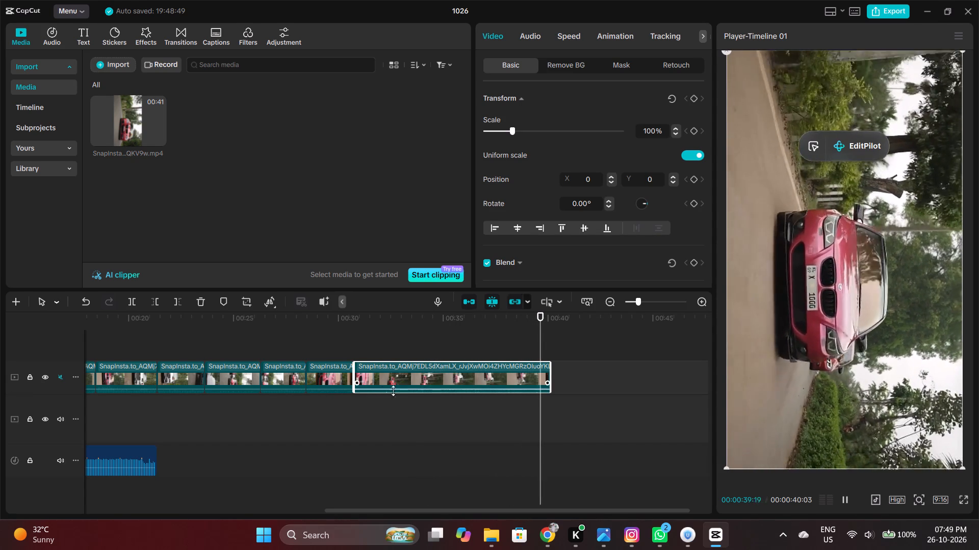
Play the edit from the beginning to review the split clips against the extracted audio.
{"action": "left_click", "coordinate": [305, 417]}
{"action": "left_click_drag", "start_coordinate": [305, 417], "coordinate": [83, 433]}
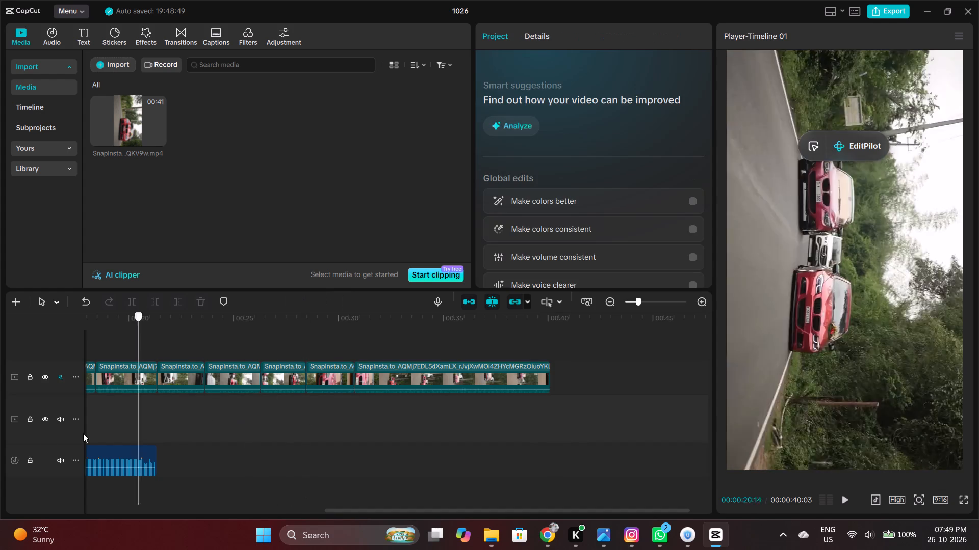
{"action": "left_click_drag", "start_coordinate": [83, 433], "coordinate": [0, 447]}
{"action": "key", "text": "space"}
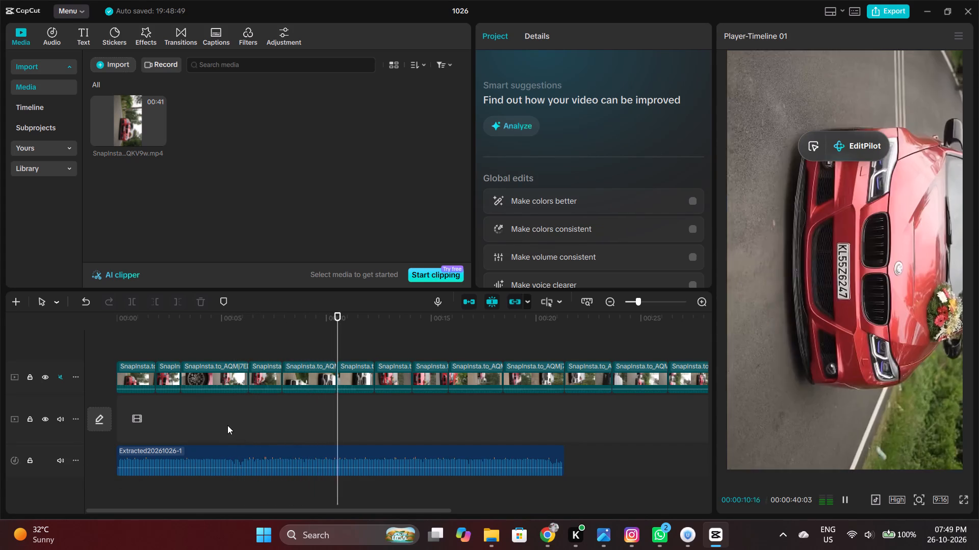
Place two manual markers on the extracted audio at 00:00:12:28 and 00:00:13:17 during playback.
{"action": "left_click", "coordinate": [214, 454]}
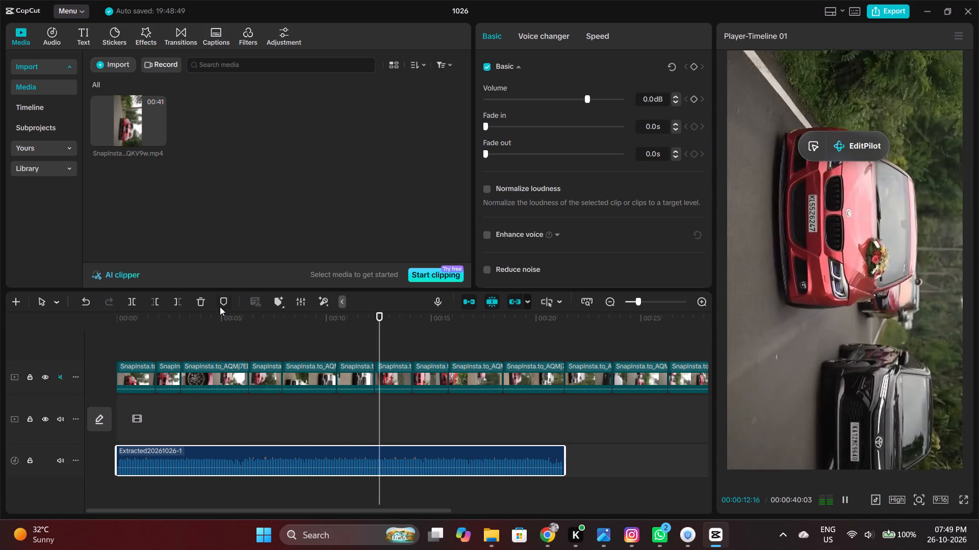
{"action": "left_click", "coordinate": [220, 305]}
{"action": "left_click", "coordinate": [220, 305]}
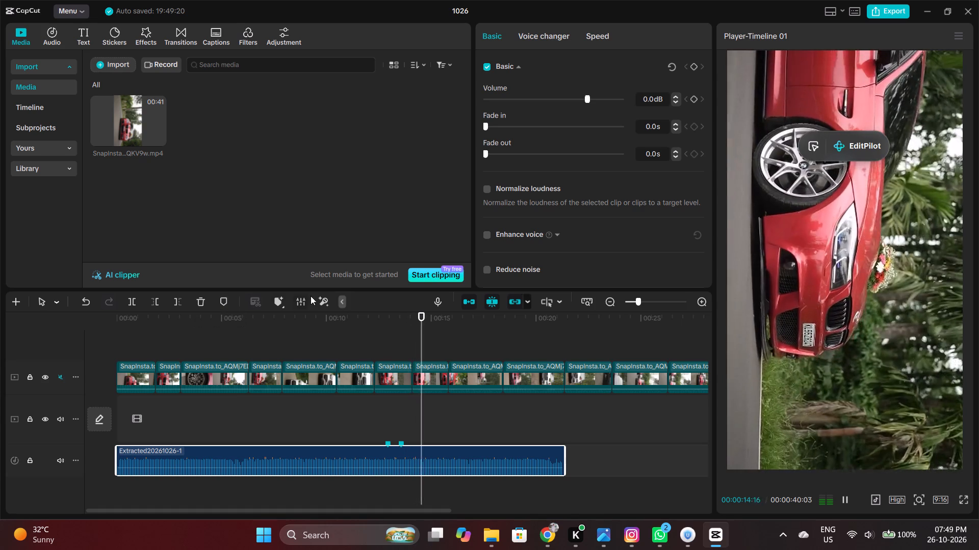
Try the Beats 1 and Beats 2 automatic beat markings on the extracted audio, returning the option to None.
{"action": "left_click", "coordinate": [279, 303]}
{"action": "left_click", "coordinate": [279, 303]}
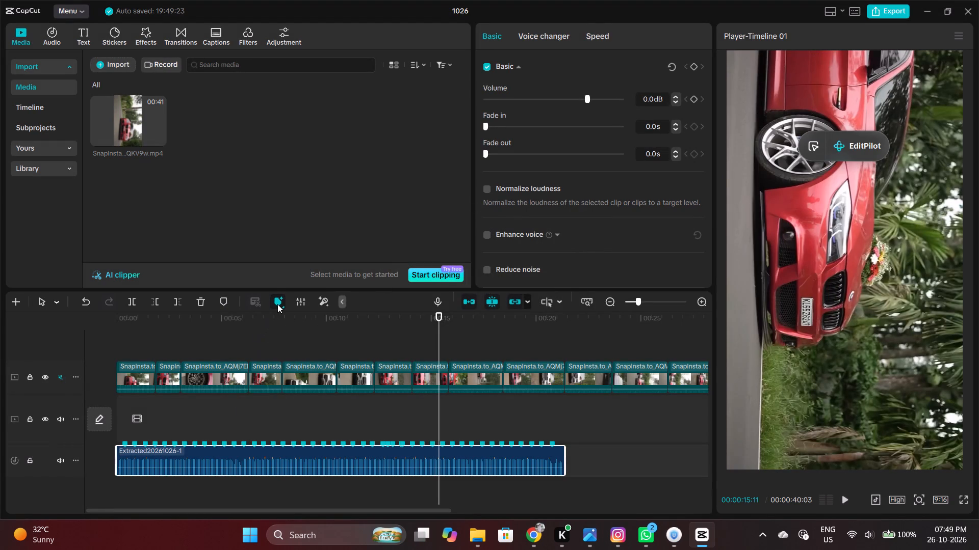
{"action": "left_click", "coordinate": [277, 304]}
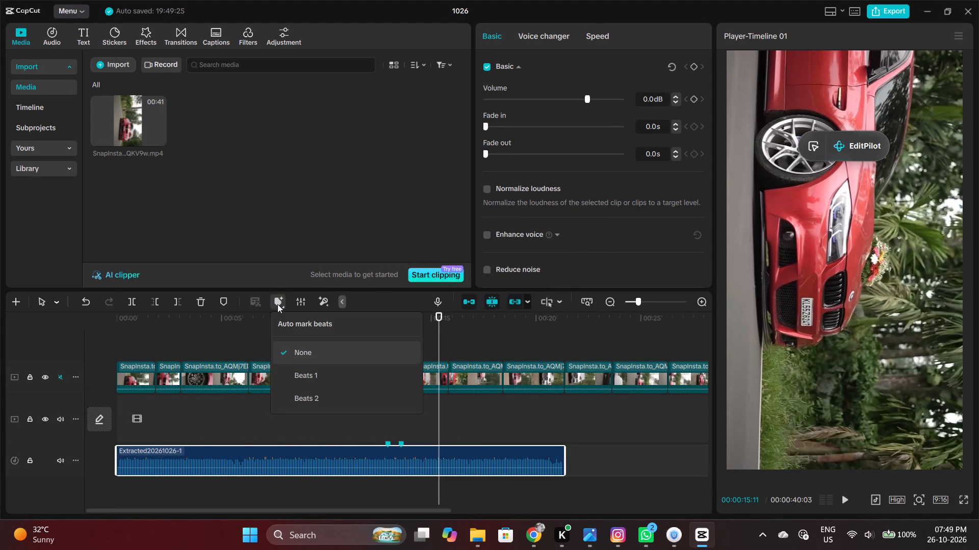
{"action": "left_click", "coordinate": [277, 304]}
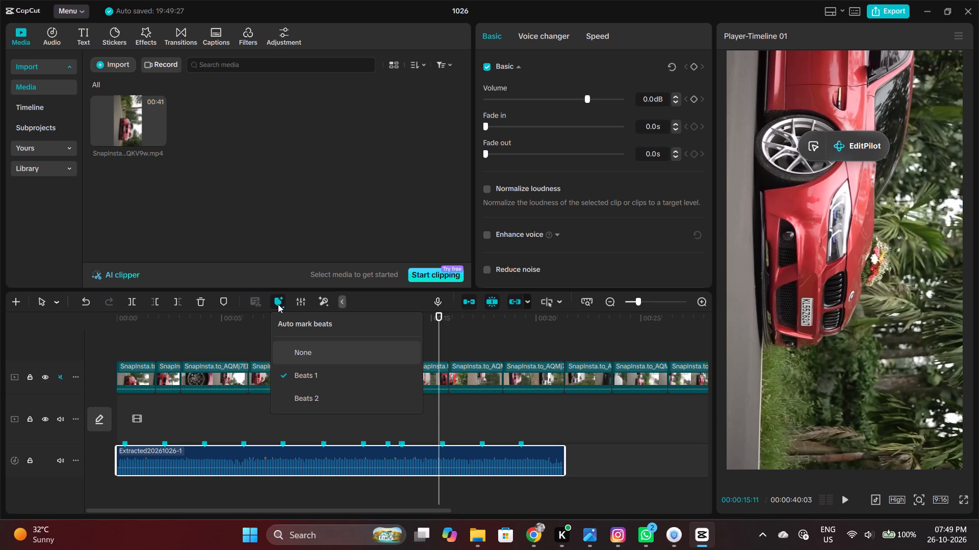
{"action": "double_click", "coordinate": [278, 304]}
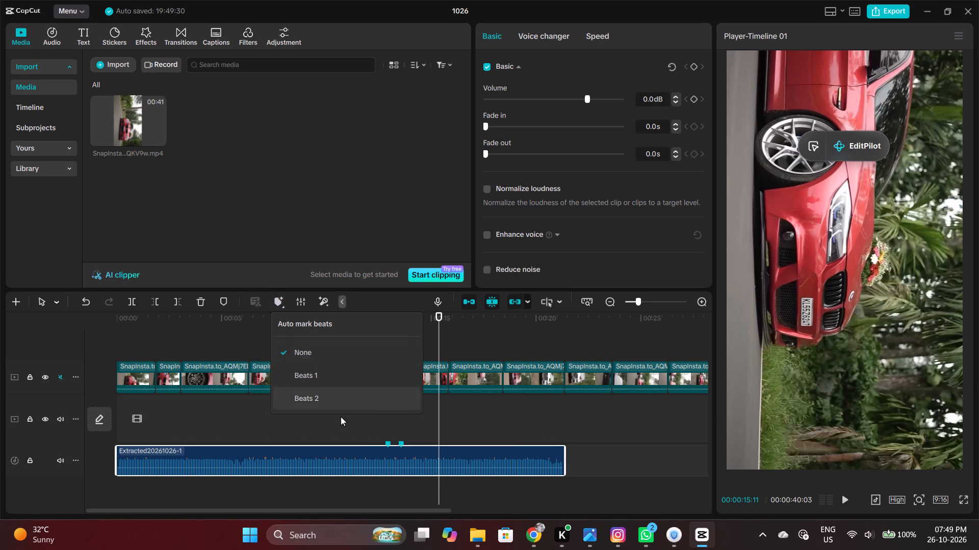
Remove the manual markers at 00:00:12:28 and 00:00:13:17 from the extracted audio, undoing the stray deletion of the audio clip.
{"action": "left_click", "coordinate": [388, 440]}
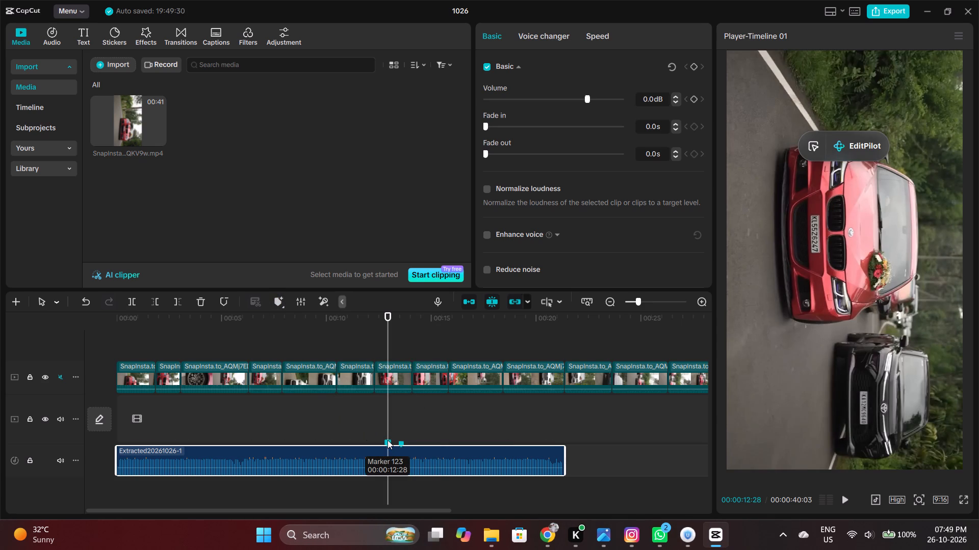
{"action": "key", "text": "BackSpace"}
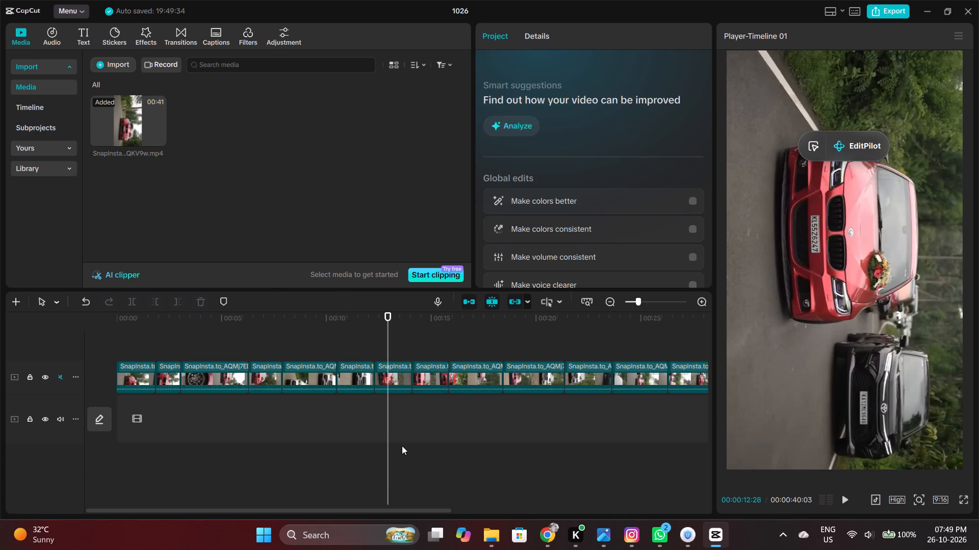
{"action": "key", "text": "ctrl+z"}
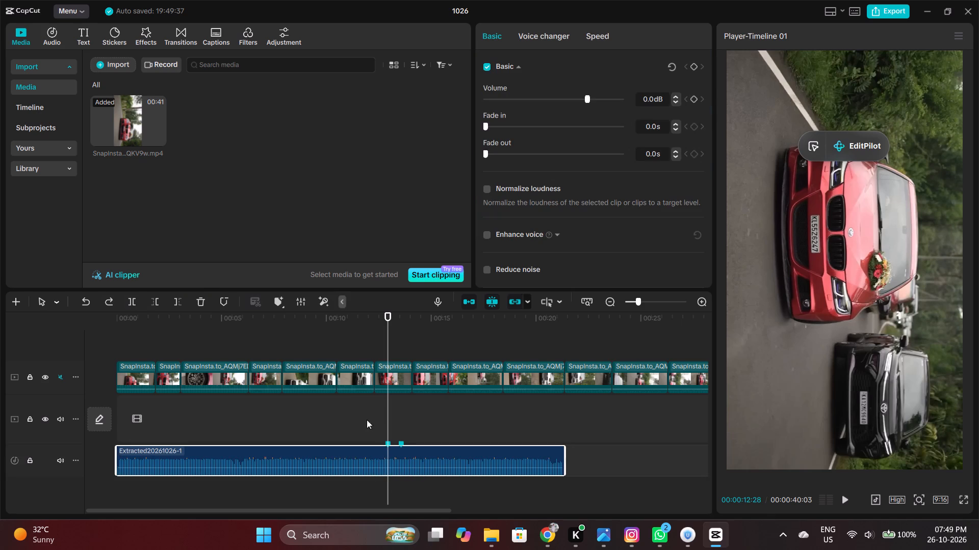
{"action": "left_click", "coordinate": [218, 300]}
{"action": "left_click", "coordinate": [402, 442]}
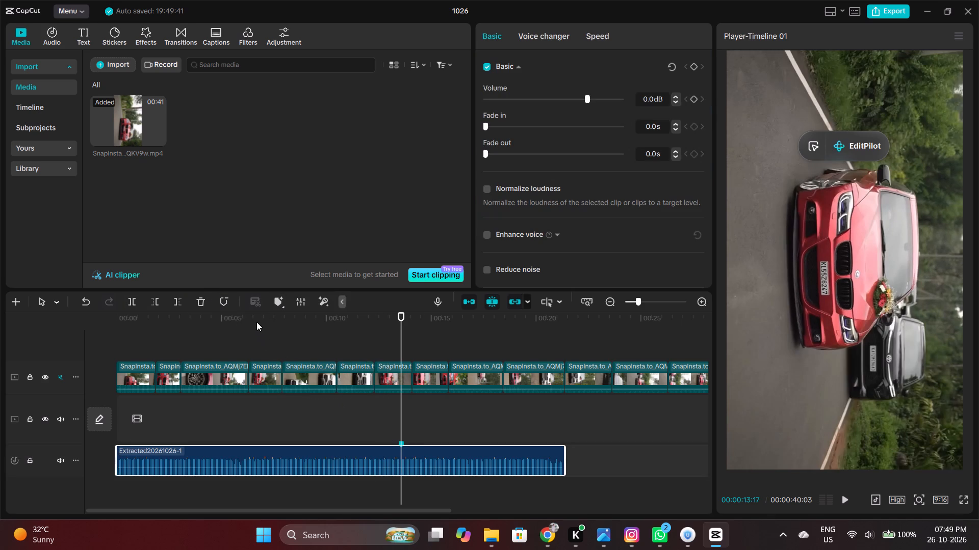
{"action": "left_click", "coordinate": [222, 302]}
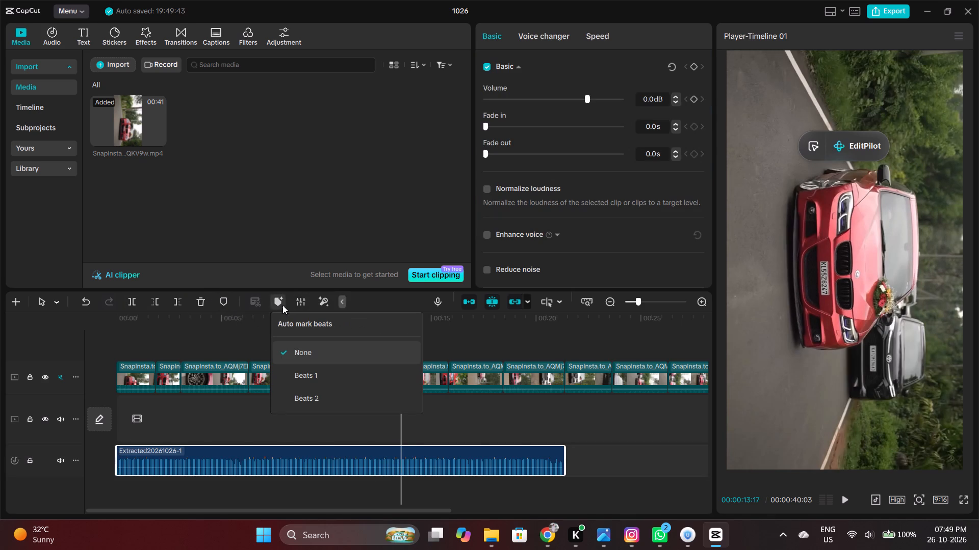
Automatically mark the beats of the extracted audio with the Beats 1 option.
{"action": "left_click", "coordinate": [282, 305]}
Play the edit from the start to check the beat markers against the audio and clips.
{"action": "left_click", "coordinate": [227, 406]}
{"action": "left_click_drag", "start_coordinate": [226, 407], "coordinate": [80, 431]}
{"action": "key", "text": "space"}
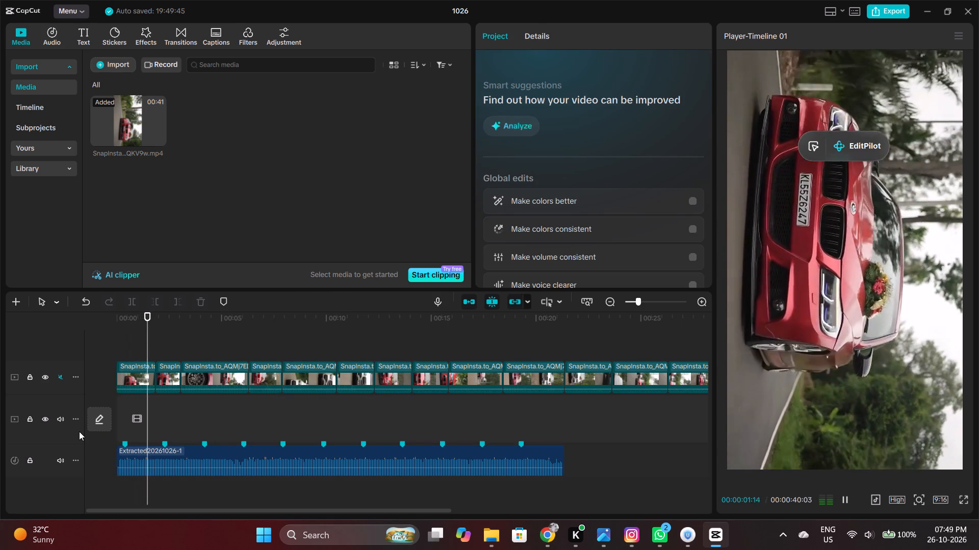
{"action": "scroll", "coordinate": [176, 454], "scroll_direction": "up", "scroll_amount": 9, "text": "ctrl"}
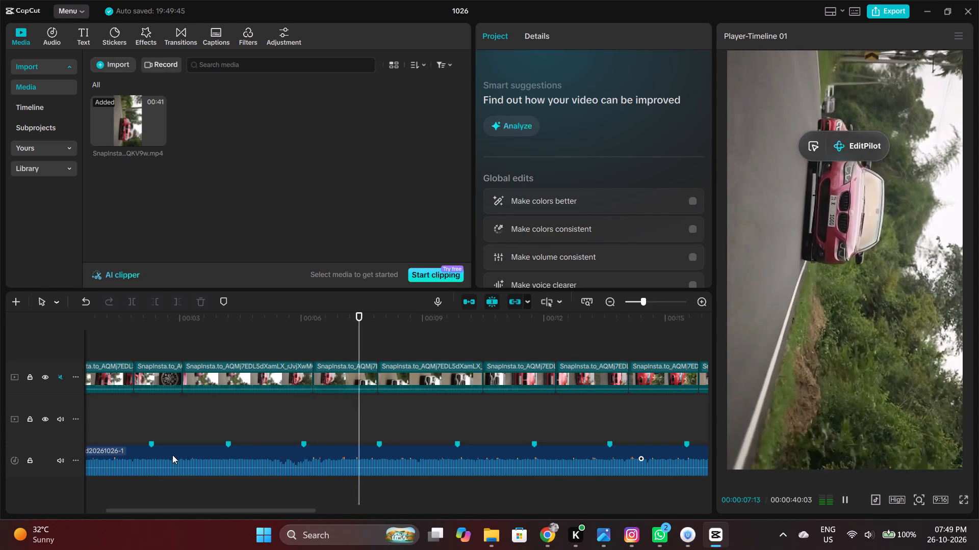
Switch the extracted audio's automatic beat marking to Beats 2 and play the edit to check the new markers.
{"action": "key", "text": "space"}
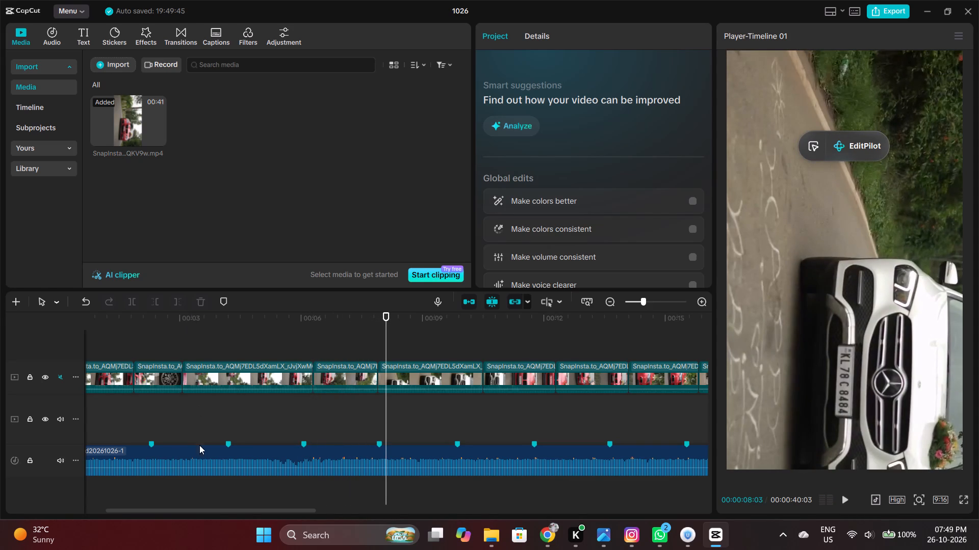
{"action": "left_click", "coordinate": [200, 452]}
{"action": "left_click", "coordinate": [279, 297]}
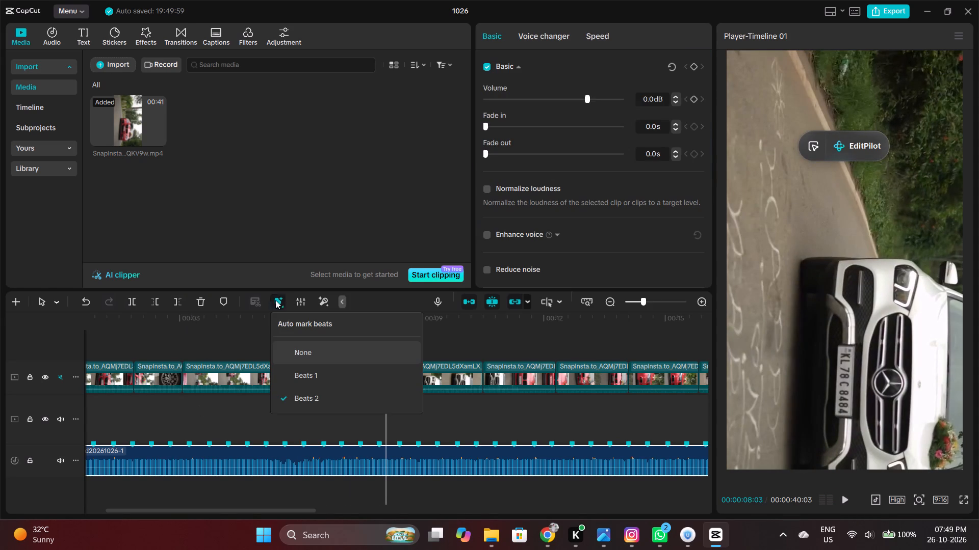
{"action": "left_click", "coordinate": [174, 411]}
{"action": "left_click_drag", "start_coordinate": [174, 411], "coordinate": [152, 420]}
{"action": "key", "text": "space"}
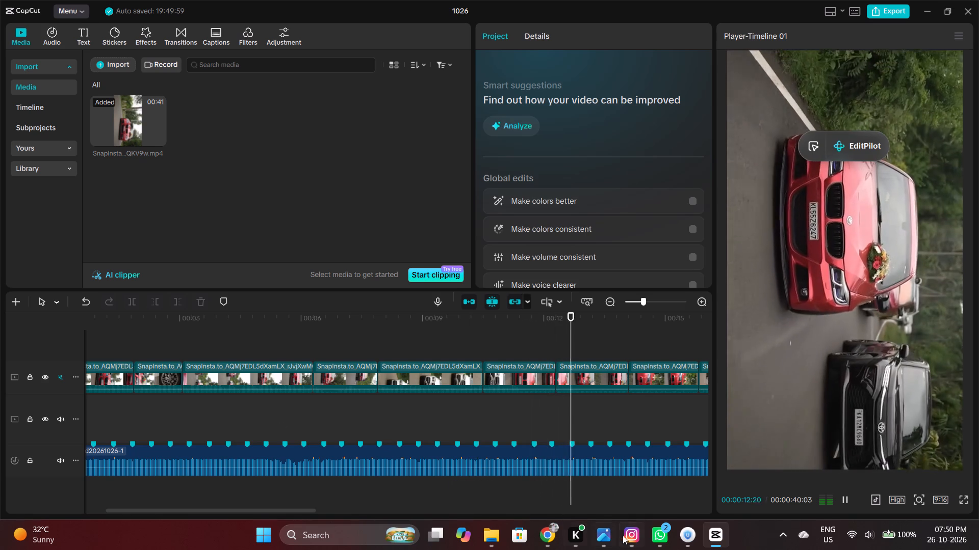
Switch to Instagram and open the Audio collection in the account's saved items.
{"action": "left_click", "coordinate": [634, 539]}
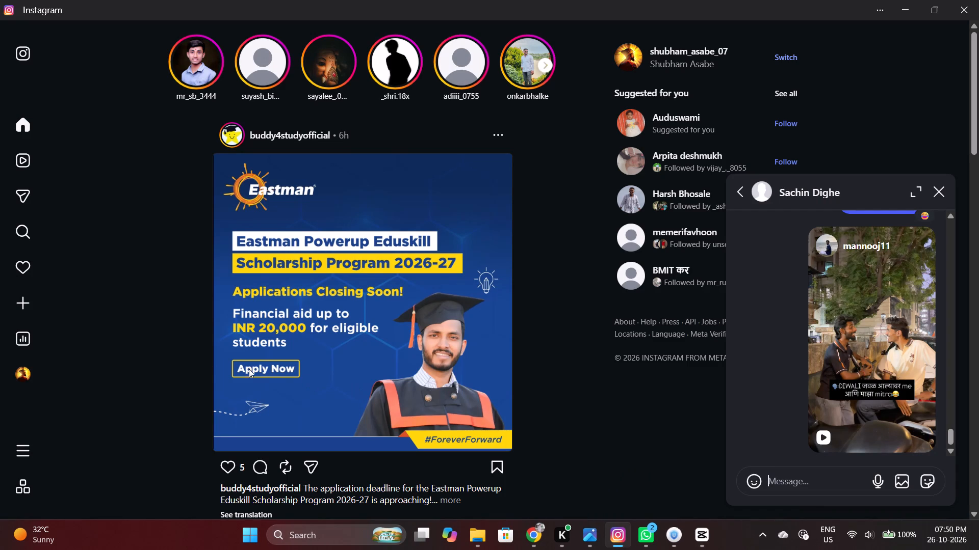
{"action": "left_click", "coordinate": [44, 454]}
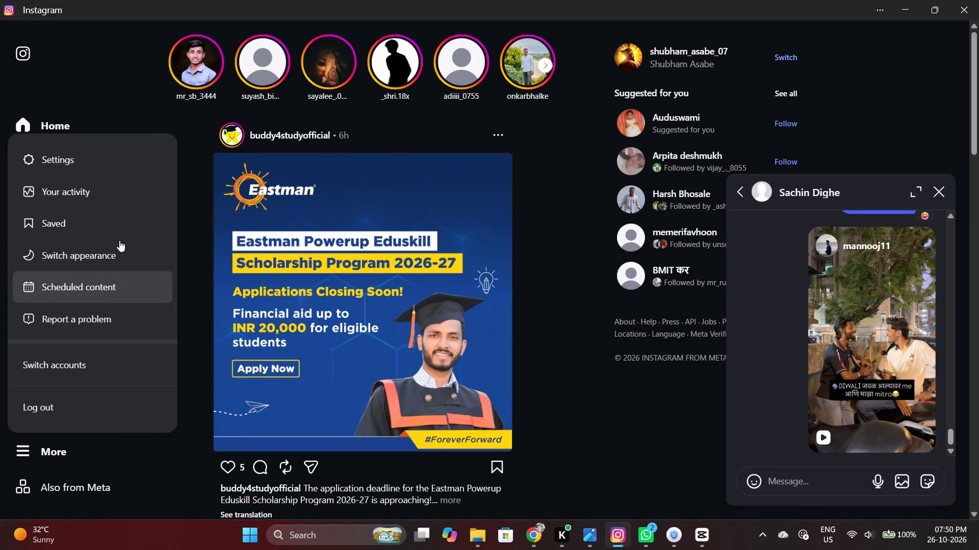
{"action": "left_click", "coordinate": [55, 226]}
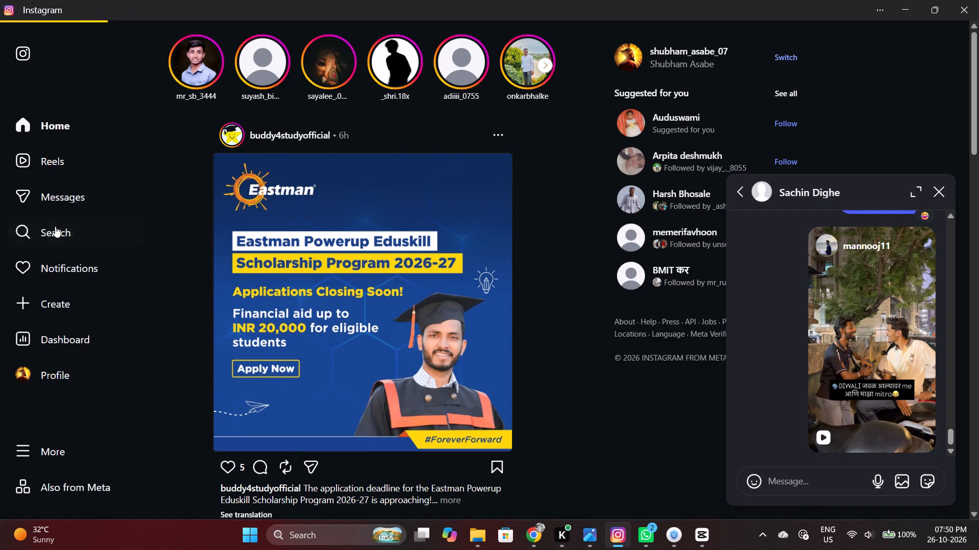
{"action": "scroll", "coordinate": [295, 290], "scroll_direction": "down", "scroll_amount": 2}
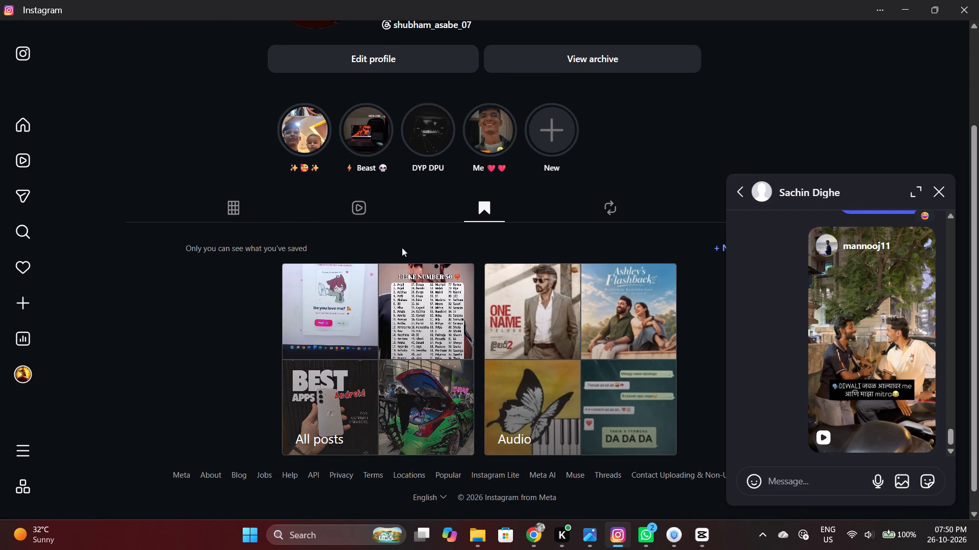
{"action": "left_click", "coordinate": [515, 302]}
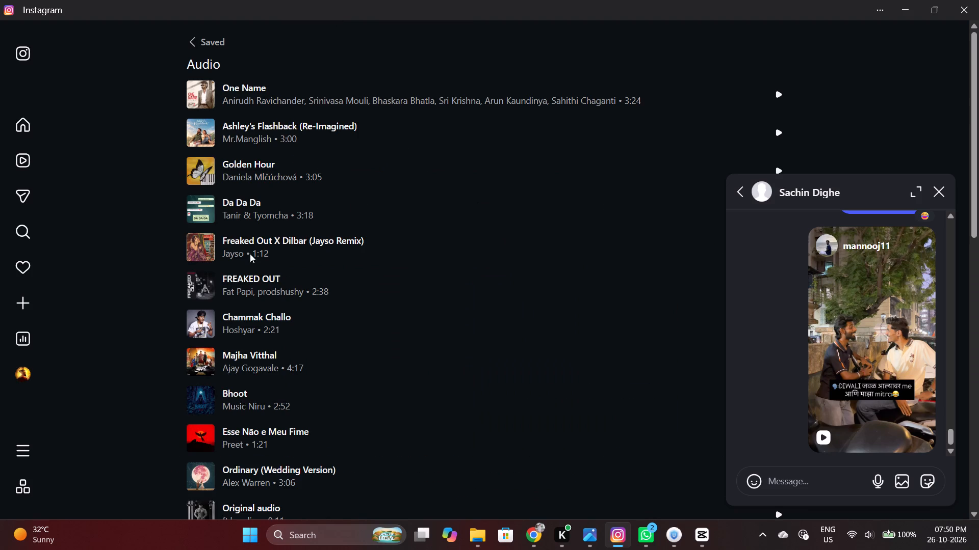
Return to the saved items and open the All Posts collection from its first post.
{"action": "key", "text": "BackSpace"}
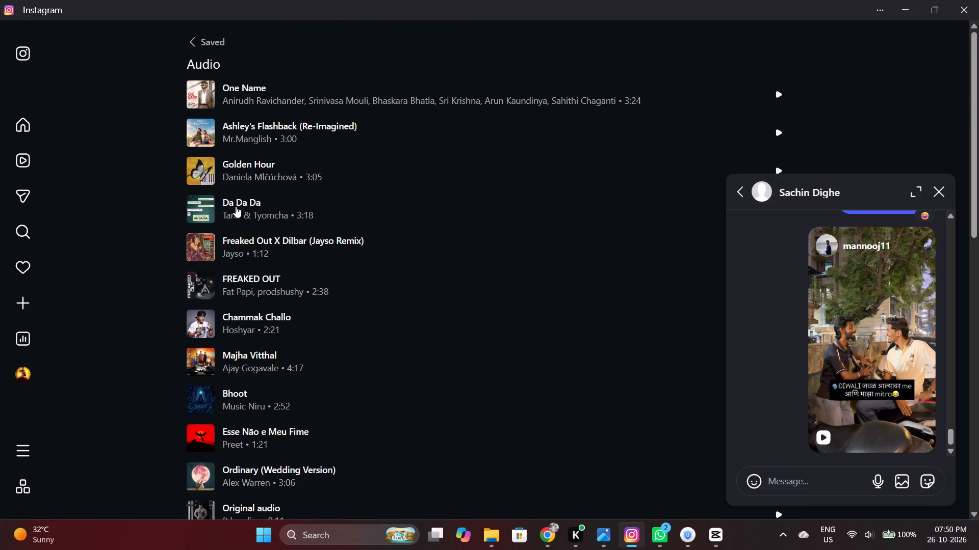
{"action": "left_click", "coordinate": [180, 152]}
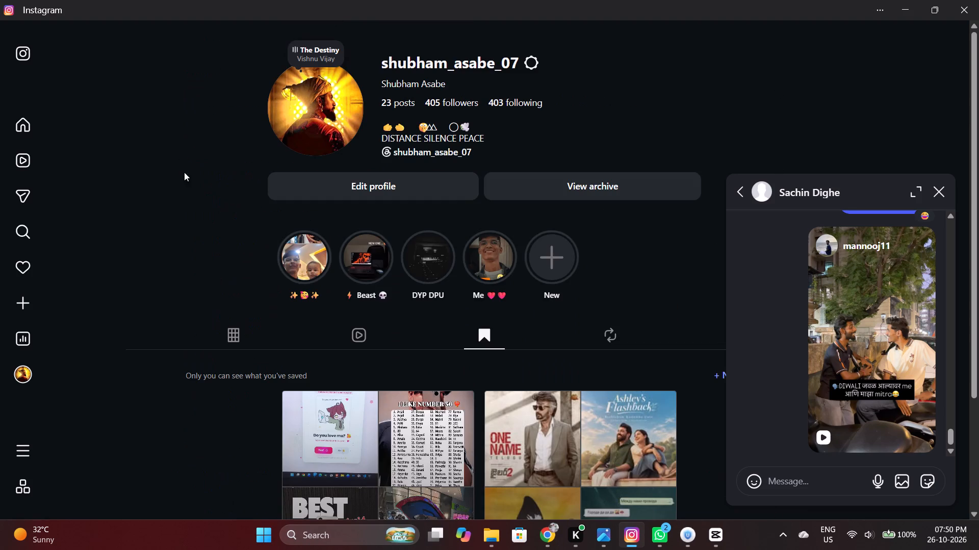
{"action": "scroll", "coordinate": [385, 332], "scroll_direction": "down", "scroll_amount": 2}
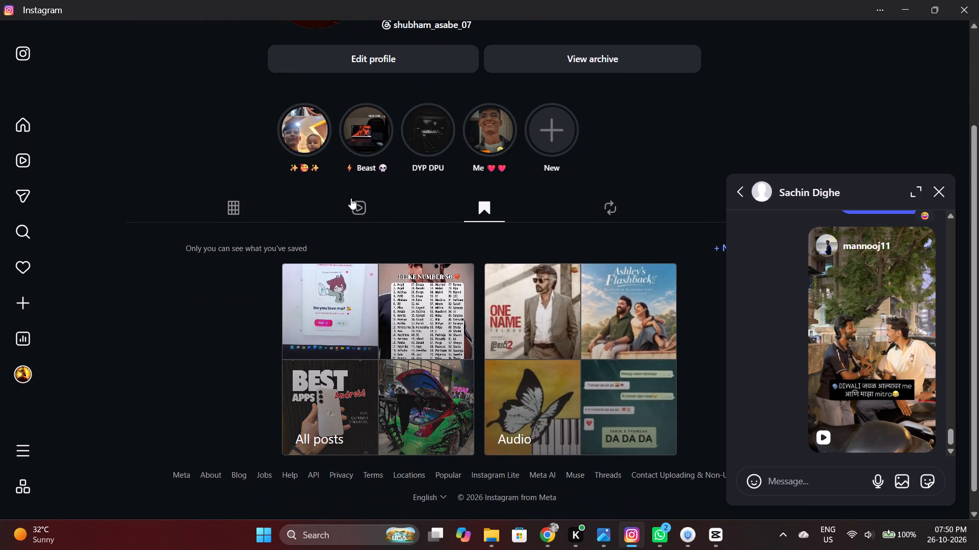
{"action": "left_click", "coordinate": [356, 207]}
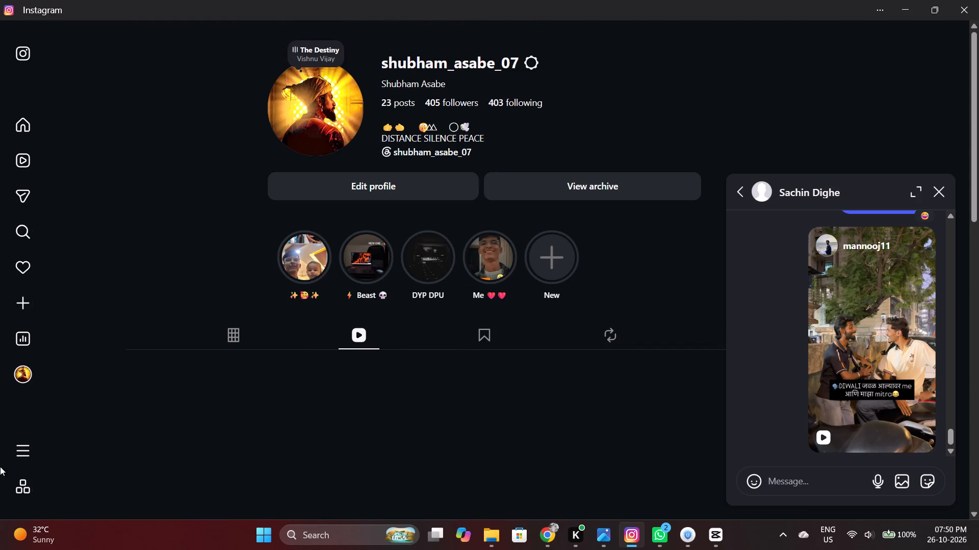
{"action": "left_click", "coordinate": [18, 459]}
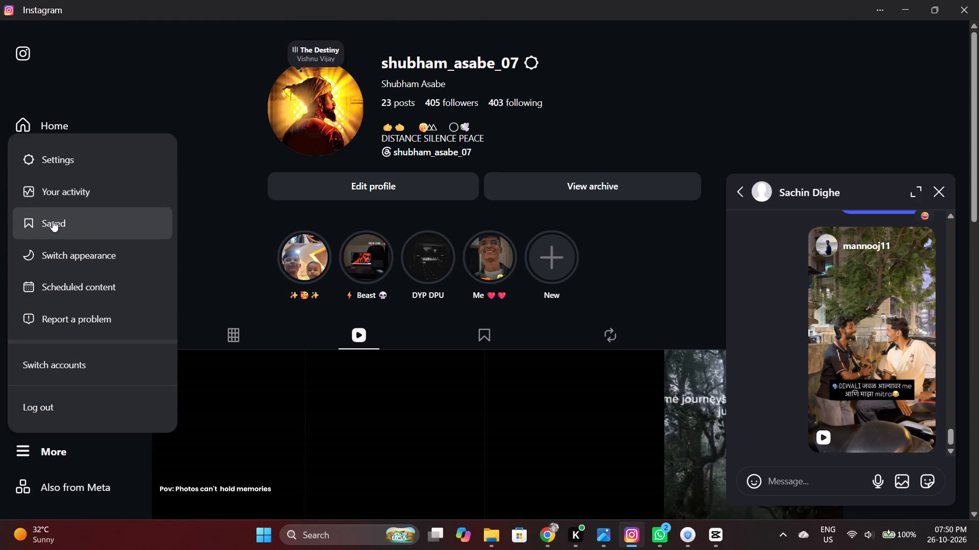
{"action": "left_click", "coordinate": [53, 221]}
{"action": "scroll", "coordinate": [395, 417], "scroll_direction": "down", "scroll_amount": 2}
{"action": "scroll", "coordinate": [452, 424], "scroll_direction": "down", "scroll_amount": 4}
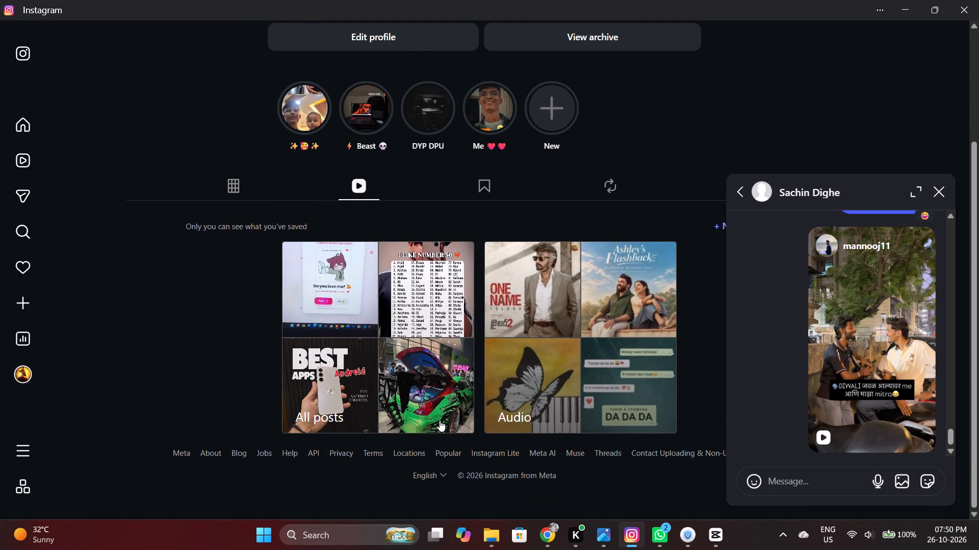
{"action": "left_click", "coordinate": [324, 393]}
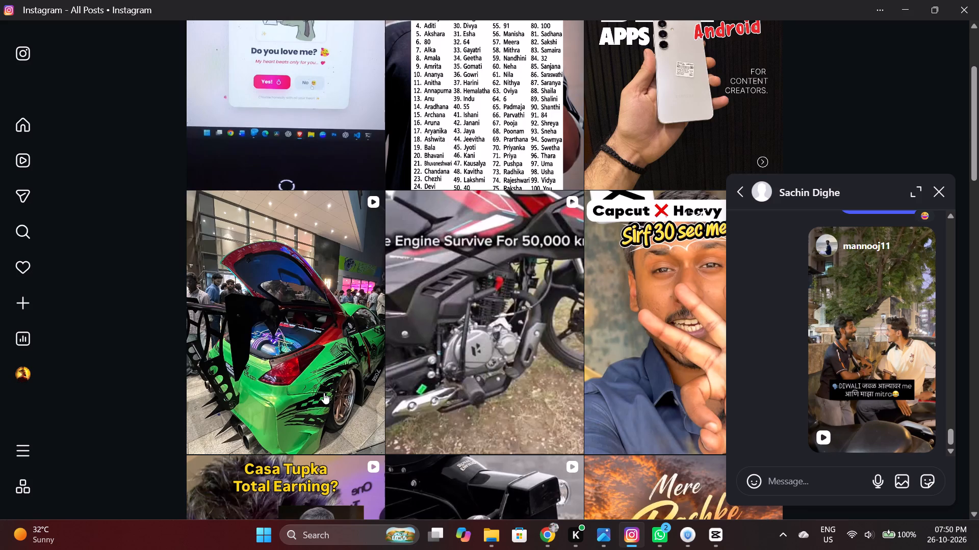
{"action": "scroll", "coordinate": [266, 303], "scroll_direction": "up", "scroll_amount": 5}
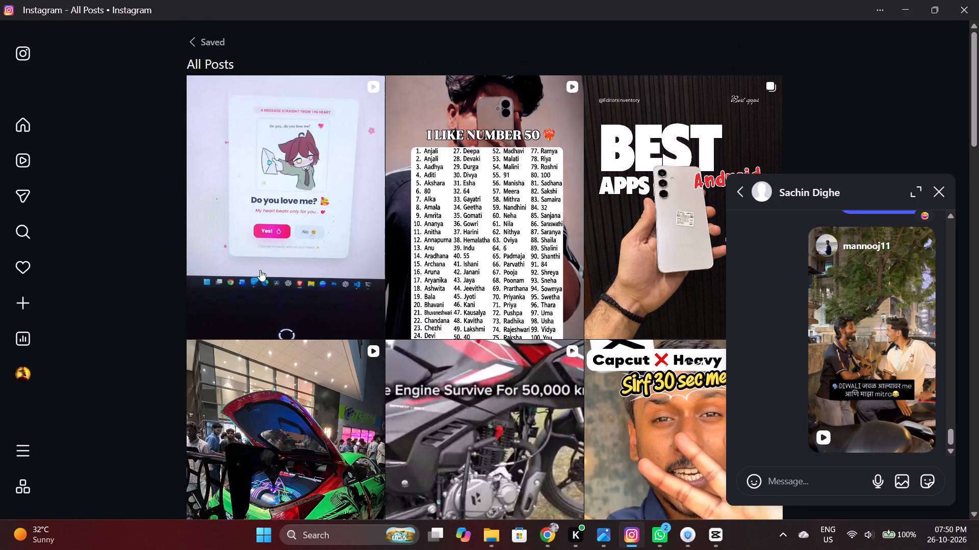
Look through the saved posts from the first one, past the green car reel, and watch the motorcycle engine reel with sound.
{"action": "left_click", "coordinate": [260, 267]}
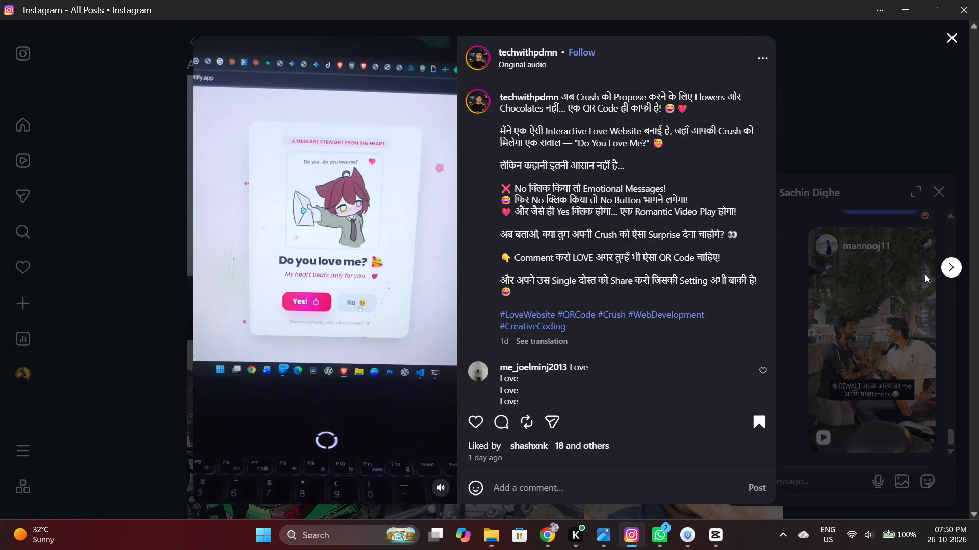
{"action": "left_click", "coordinate": [960, 269]}
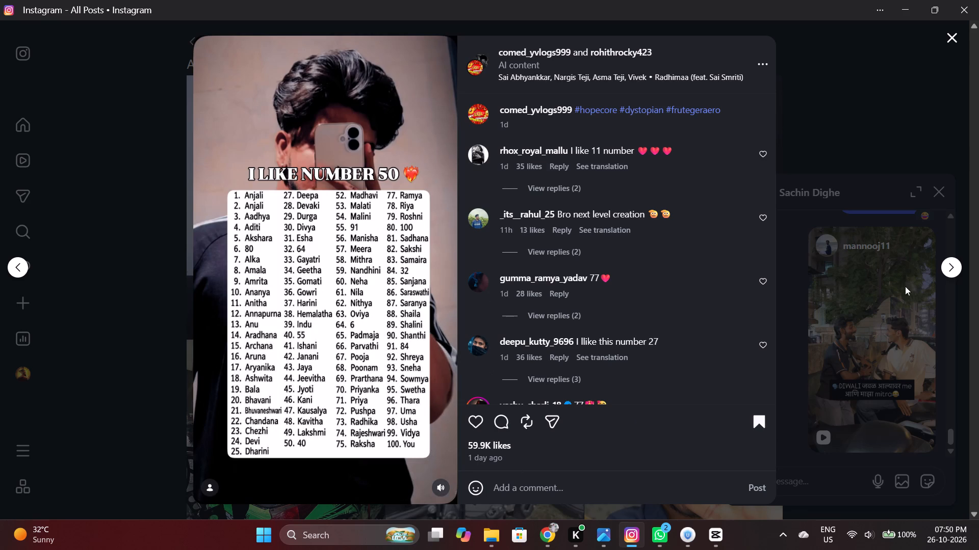
{"action": "left_click", "coordinate": [957, 270]}
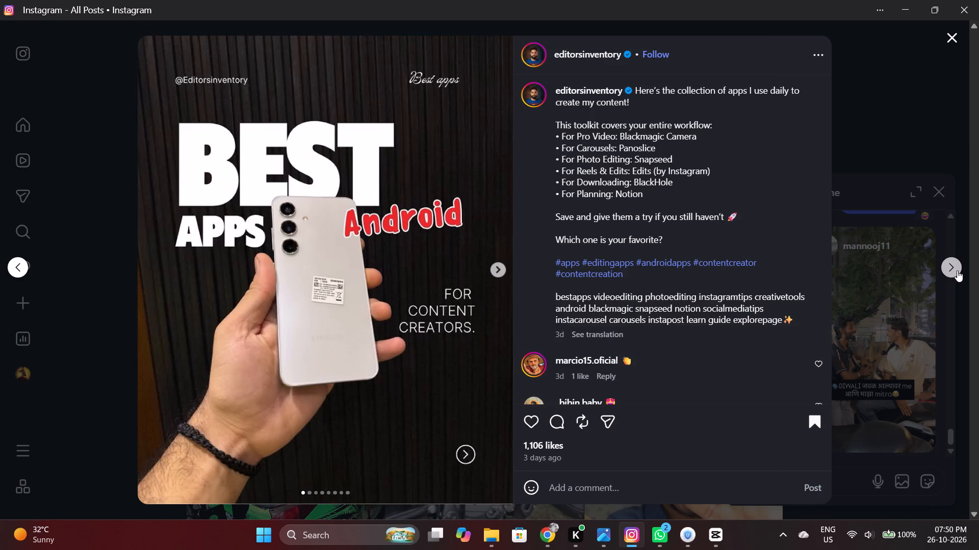
{"action": "left_click", "coordinate": [957, 270]}
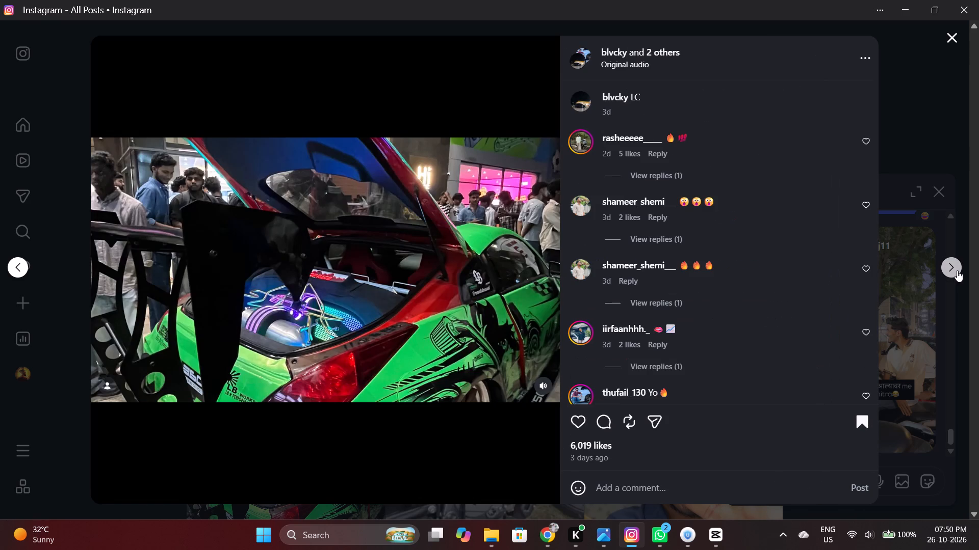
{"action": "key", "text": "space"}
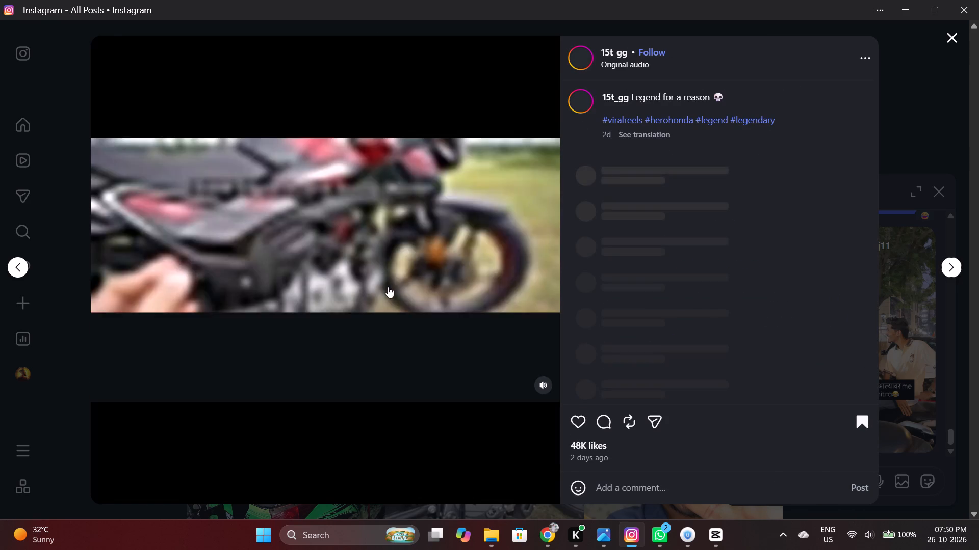
{"action": "left_click", "coordinate": [538, 382]}
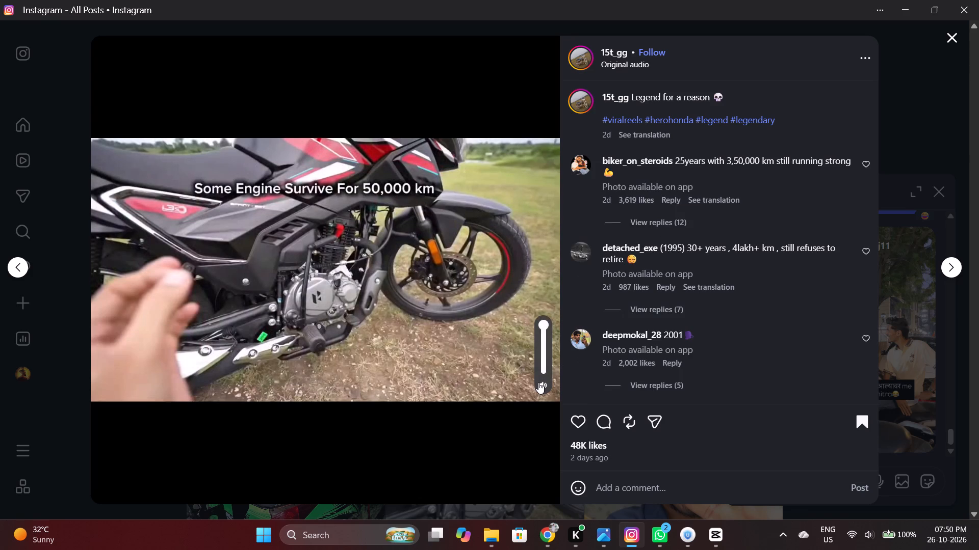
{"action": "left_click", "coordinate": [548, 385]}
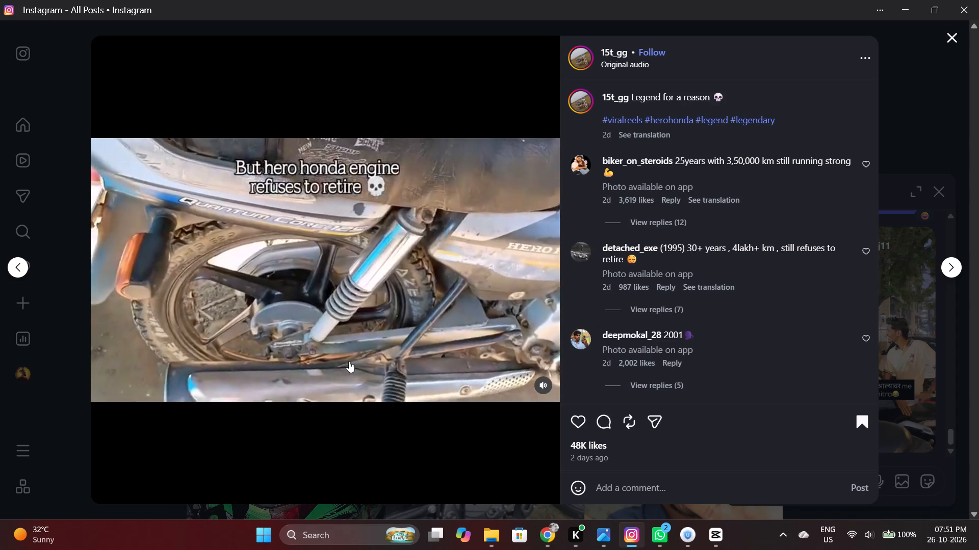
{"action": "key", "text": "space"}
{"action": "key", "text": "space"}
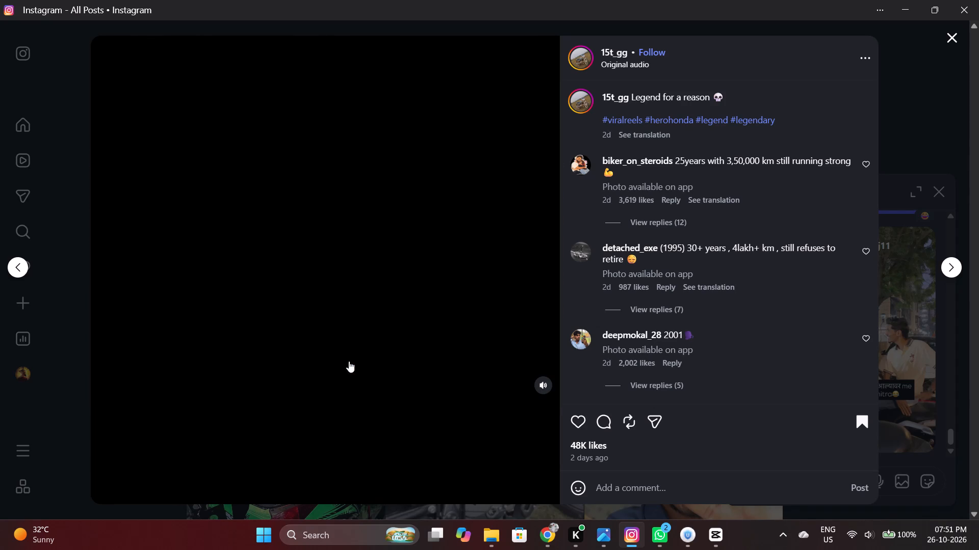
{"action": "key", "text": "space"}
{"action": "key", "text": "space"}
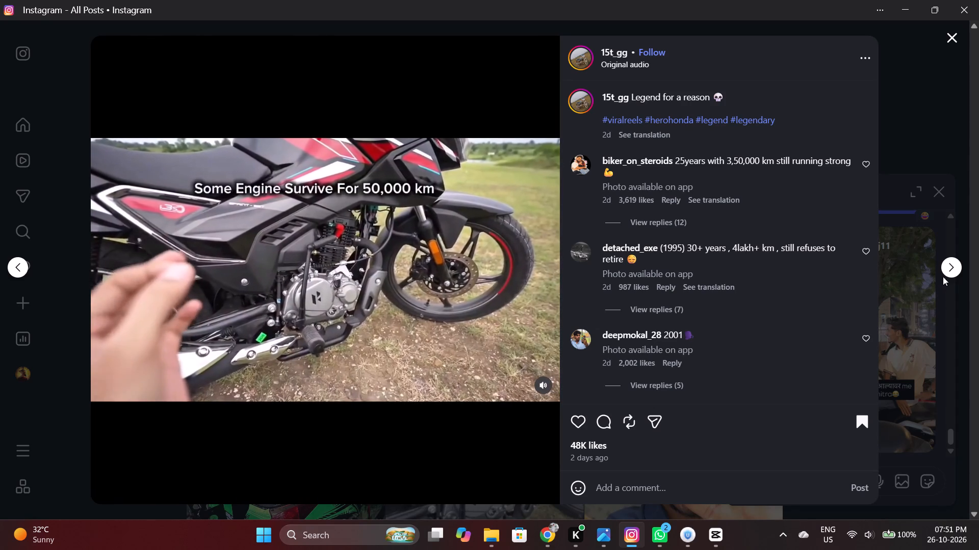
Rewatch the saved green car reel, view the saved reels that follow the motorcycle one, and close the post viewer.
{"action": "left_click", "coordinate": [11, 273]}
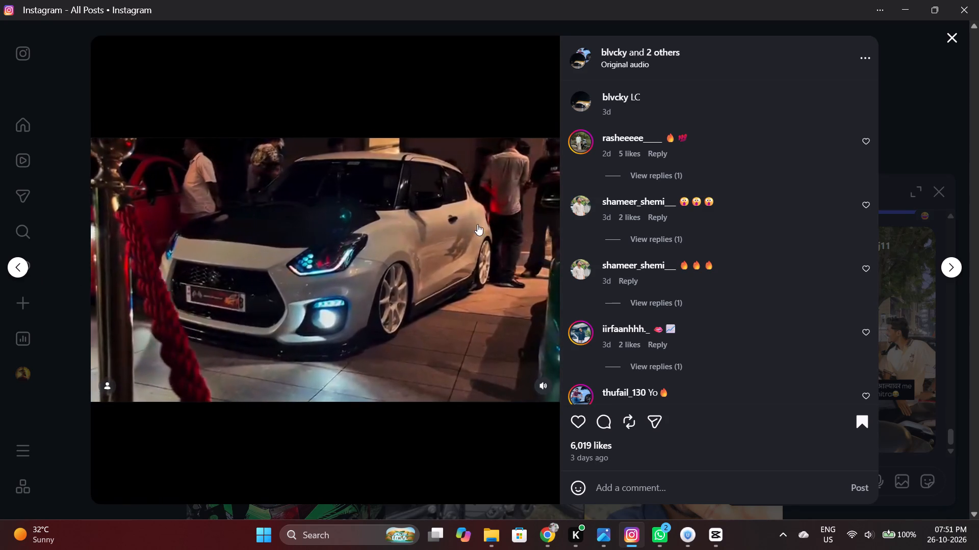
{"action": "left_click", "coordinate": [949, 269]}
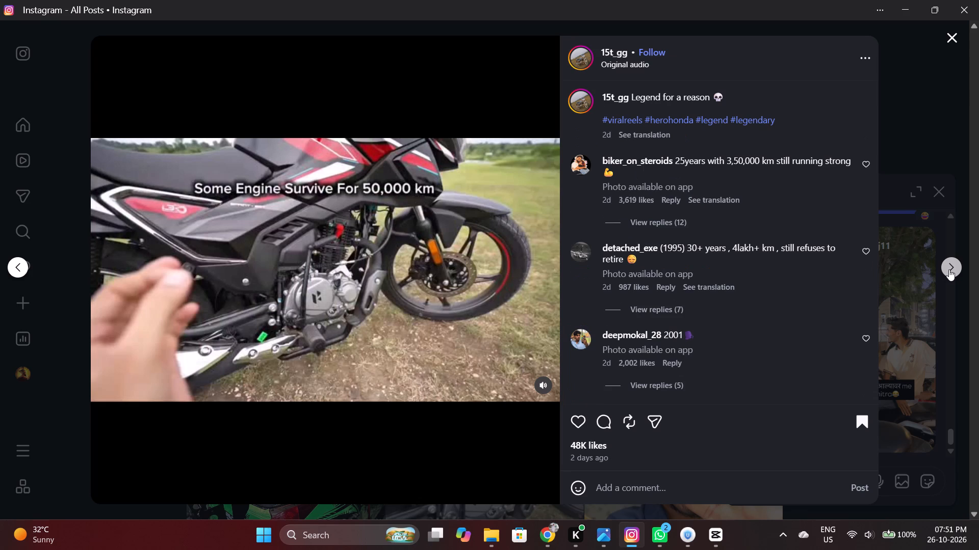
{"action": "left_click", "coordinate": [949, 269]}
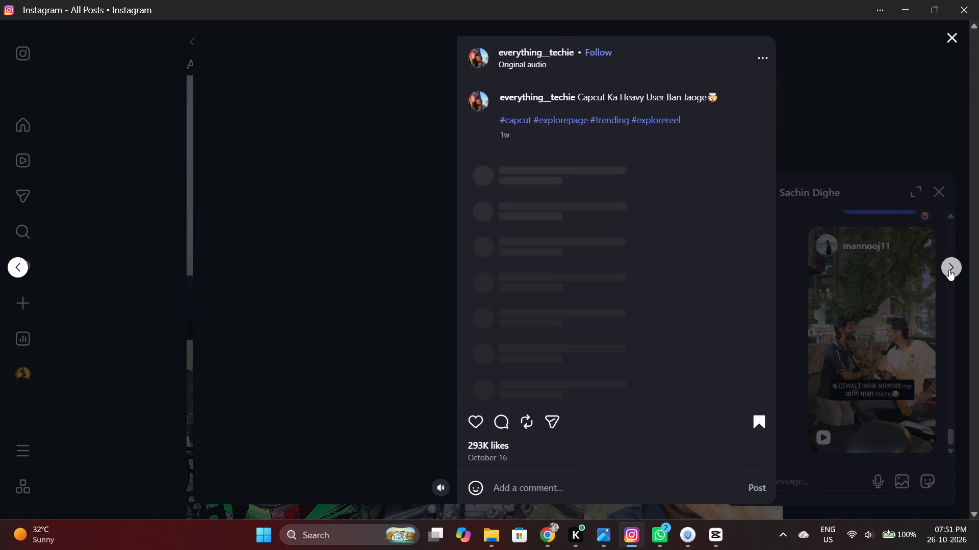
{"action": "left_click", "coordinate": [949, 269]}
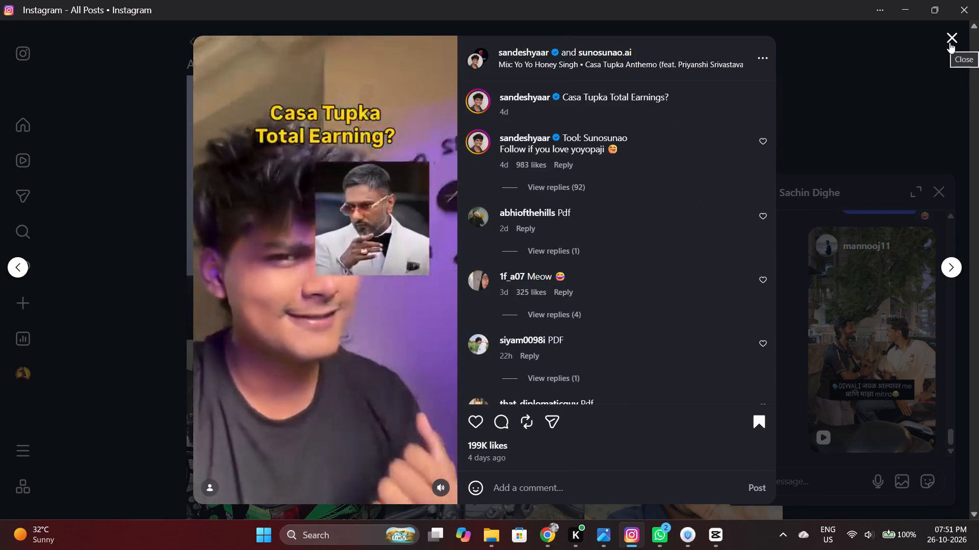
{"action": "left_click", "coordinate": [949, 42]}
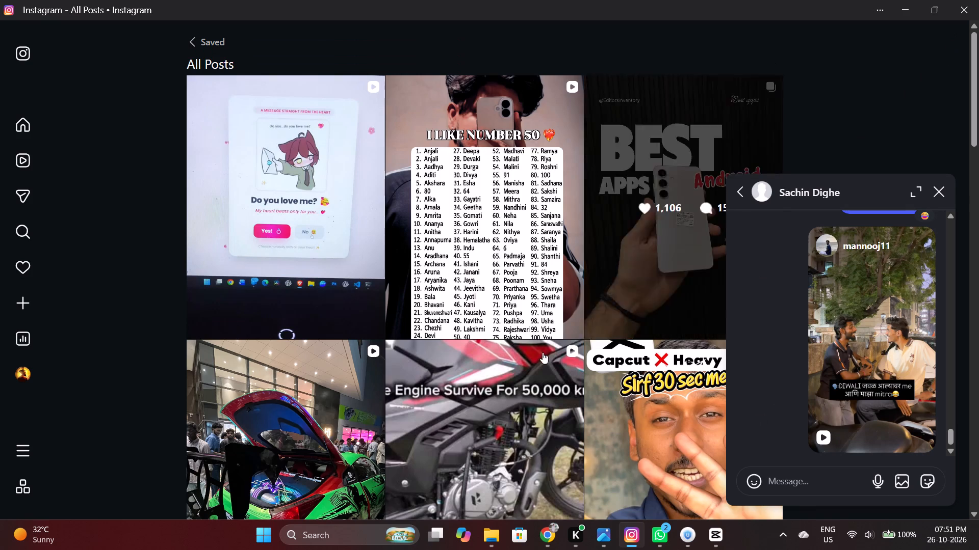
Go back to the saved Audio collection, open the track One Name and play its preview.
{"action": "scroll", "coordinate": [475, 346], "scroll_direction": "down", "scroll_amount": 2}
{"action": "scroll", "coordinate": [475, 346], "scroll_direction": "up", "scroll_amount": 7}
{"action": "left_click", "coordinate": [433, 347]}
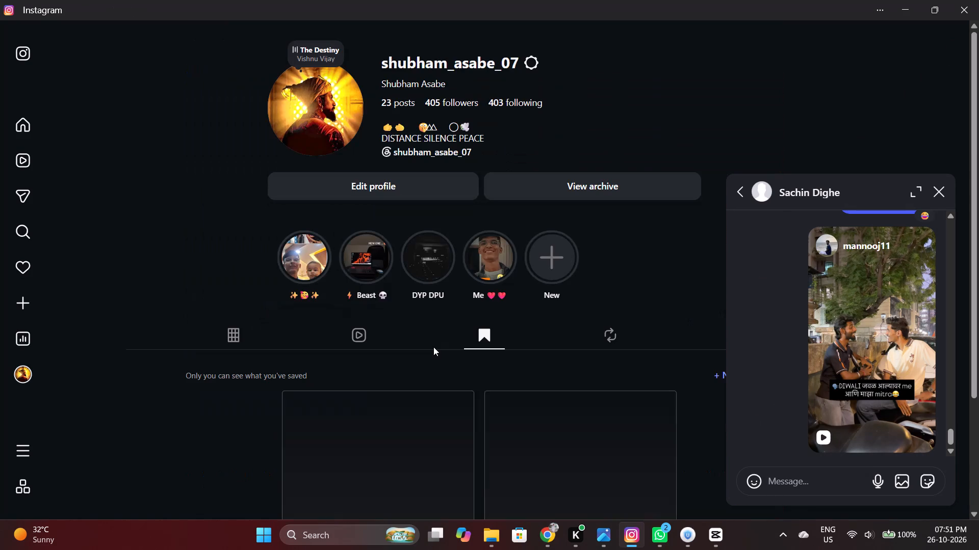
{"action": "scroll", "coordinate": [447, 346], "scroll_direction": "down", "scroll_amount": 2}
{"action": "left_click", "coordinate": [496, 421]}
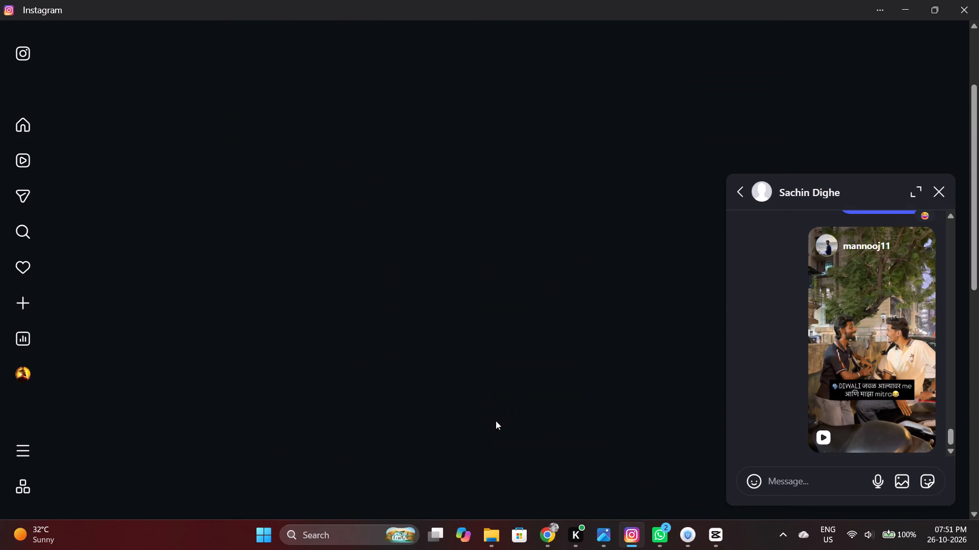
{"action": "scroll", "coordinate": [304, 121], "scroll_direction": "up", "scroll_amount": 4}
{"action": "left_click", "coordinate": [262, 90]}
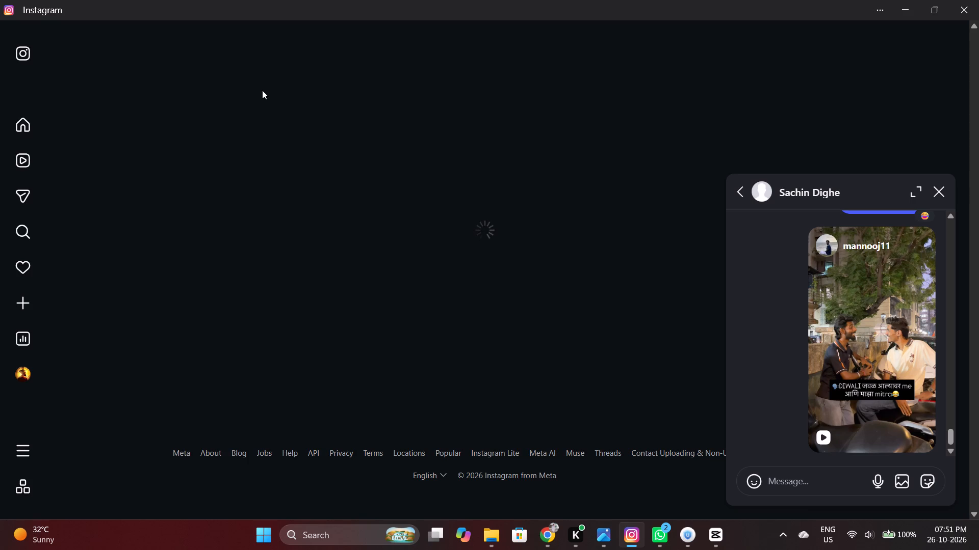
{"action": "left_click", "coordinate": [308, 163]}
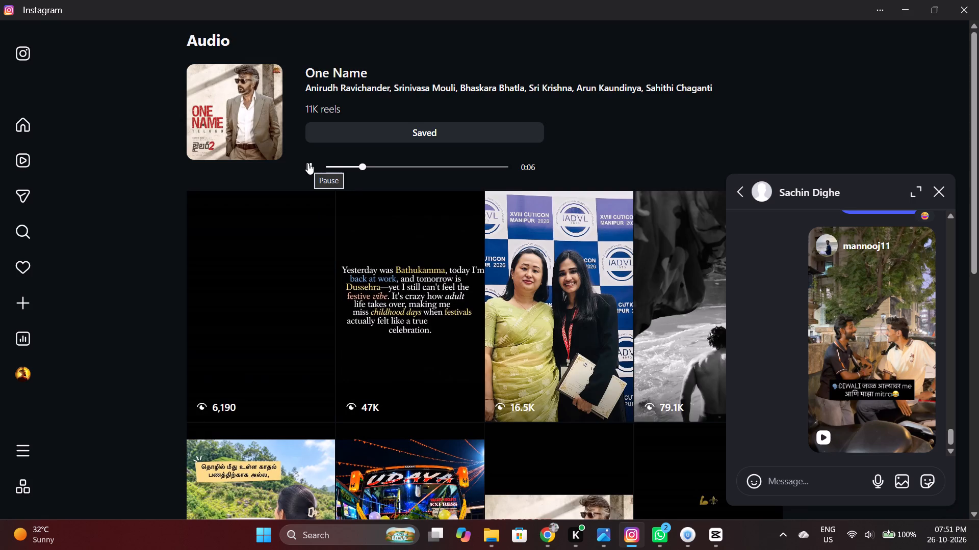
Copy the track title and first artist from the Instagram audio page and search YouTube in Chrome for One Name Anirudh Ravichander.
{"action": "left_click_drag", "start_coordinate": [308, 71], "coordinate": [340, 71]}
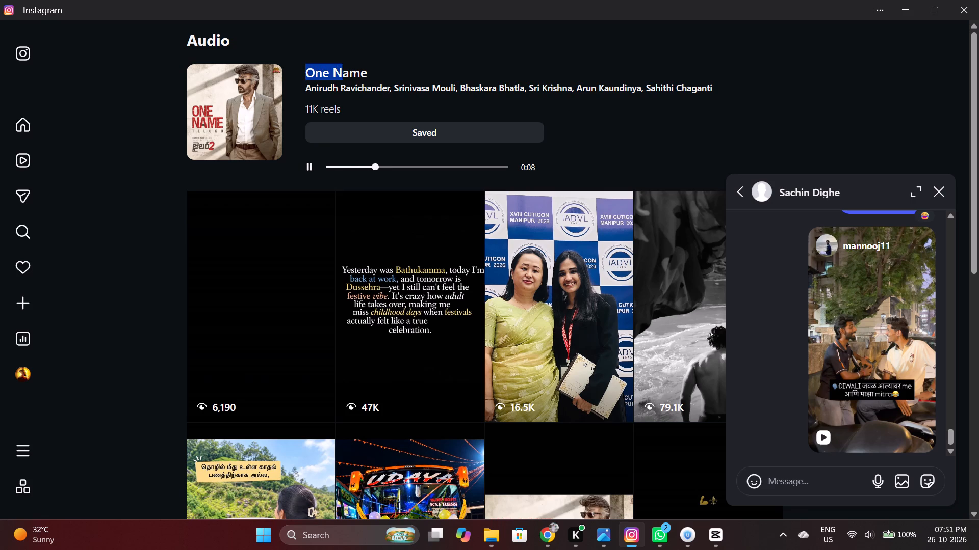
{"action": "left_click_drag", "start_coordinate": [340, 71], "coordinate": [390, 71]}
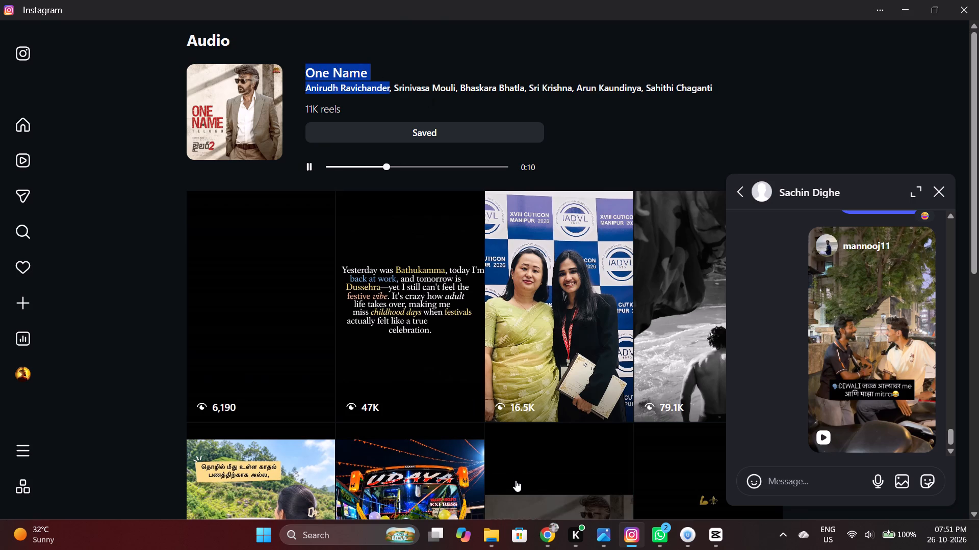
{"action": "key", "text": "ctrl+c"}
{"action": "left_click", "coordinate": [552, 534]}
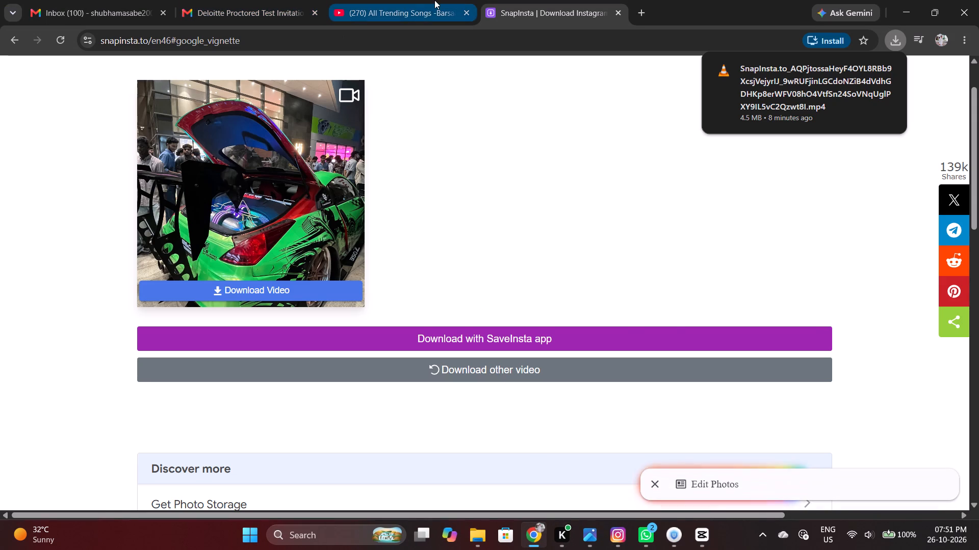
{"action": "left_click", "coordinate": [433, 0]}
{"action": "left_click", "coordinate": [532, 70]}
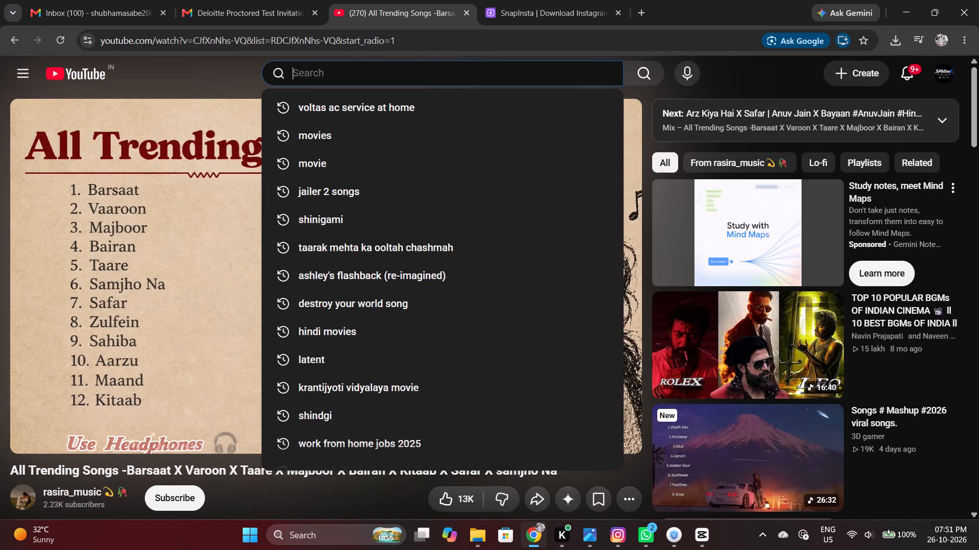
{"action": "key", "text": "ctrl+v"}
{"action": "key", "text": "Return"}
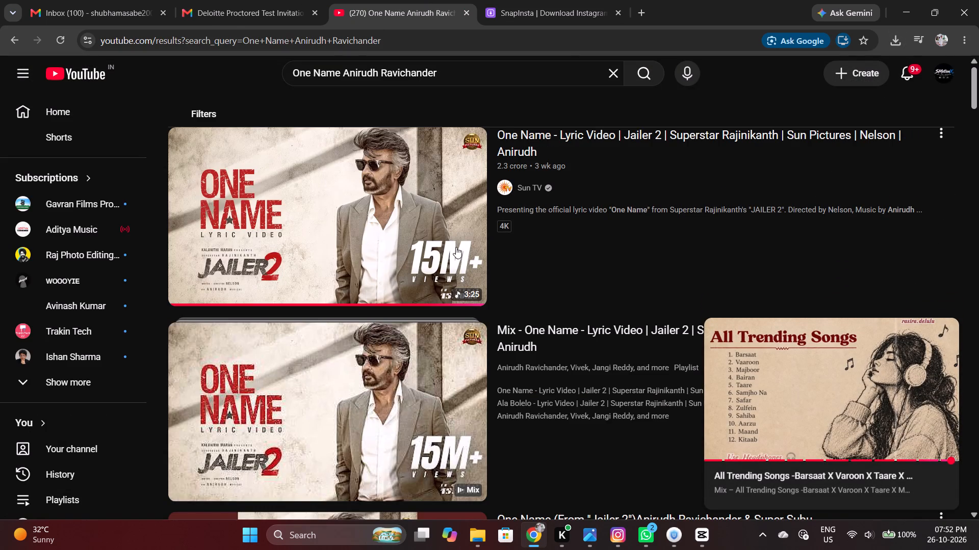
Open the One Name lyric video from Jailer 2, pause the track's preview in Instagram and return to the video.
{"action": "left_click", "coordinate": [376, 246]}
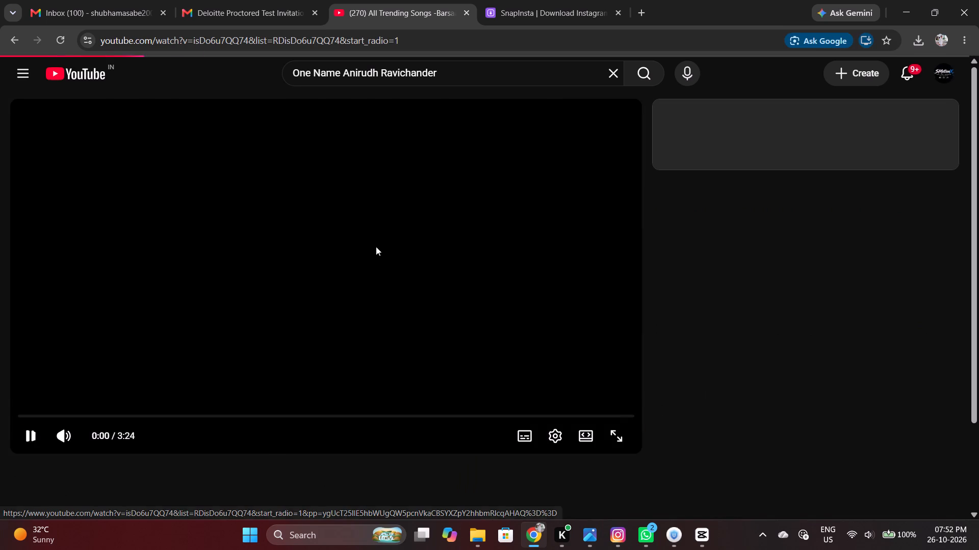
{"action": "left_click", "coordinate": [616, 536]}
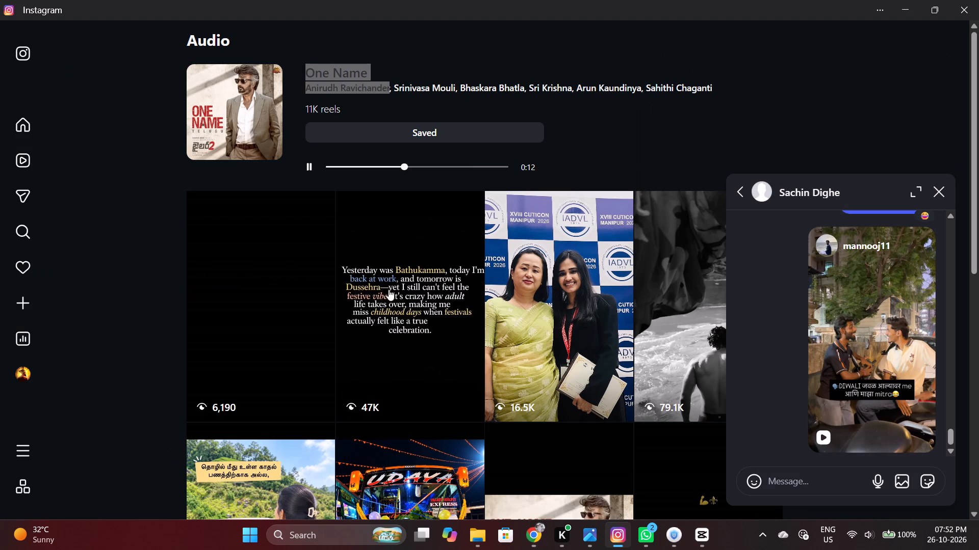
{"action": "left_click", "coordinate": [306, 164]}
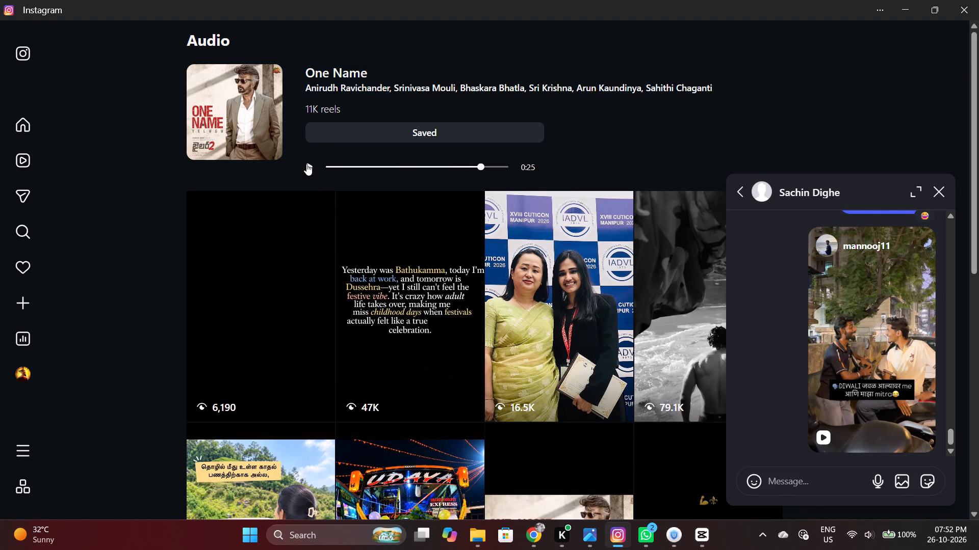
{"action": "key", "text": "alt+Tab"}
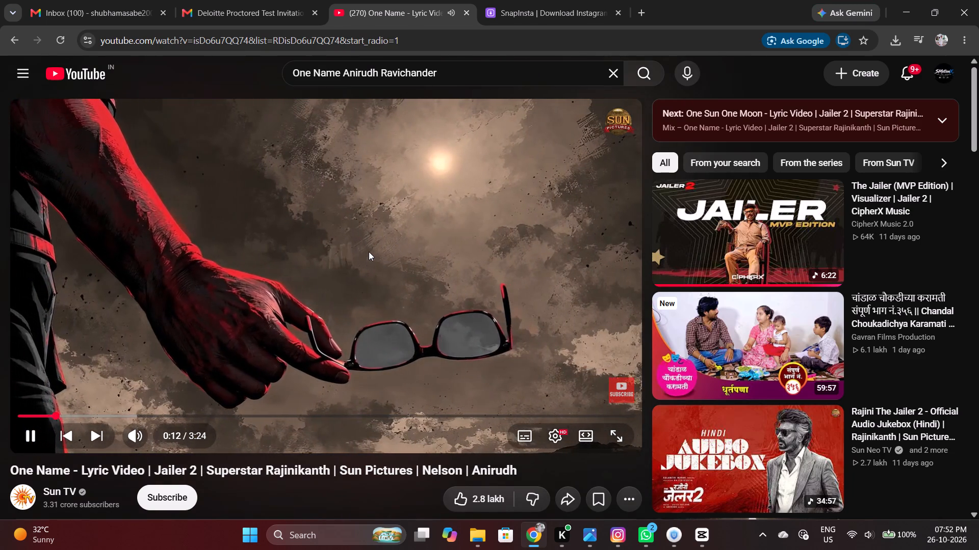
Copy the share link of the One Name lyric video and close the sharing window.
{"action": "scroll", "coordinate": [377, 255], "scroll_direction": "down", "scroll_amount": 2}
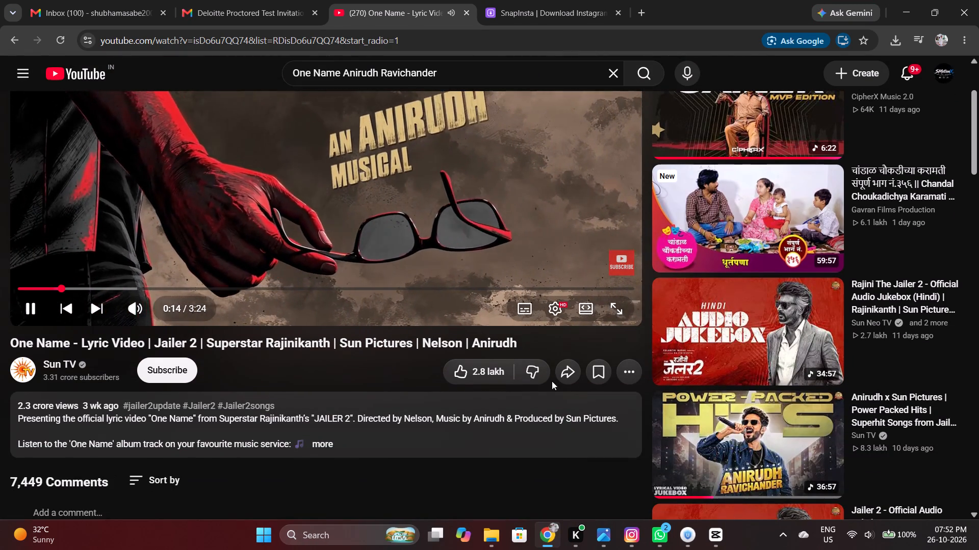
{"action": "left_click", "coordinate": [570, 371]}
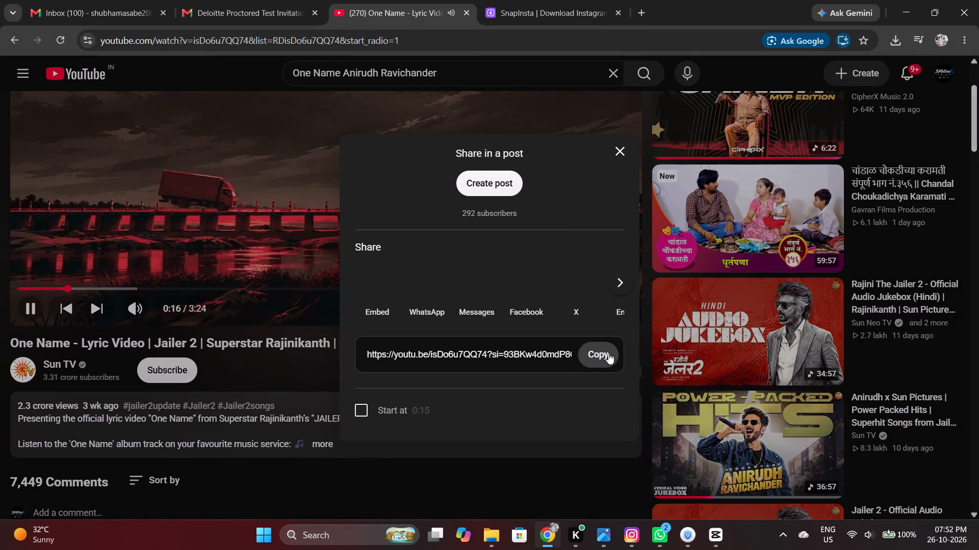
{"action": "left_click", "coordinate": [608, 353]}
{"action": "left_click", "coordinate": [621, 156]}
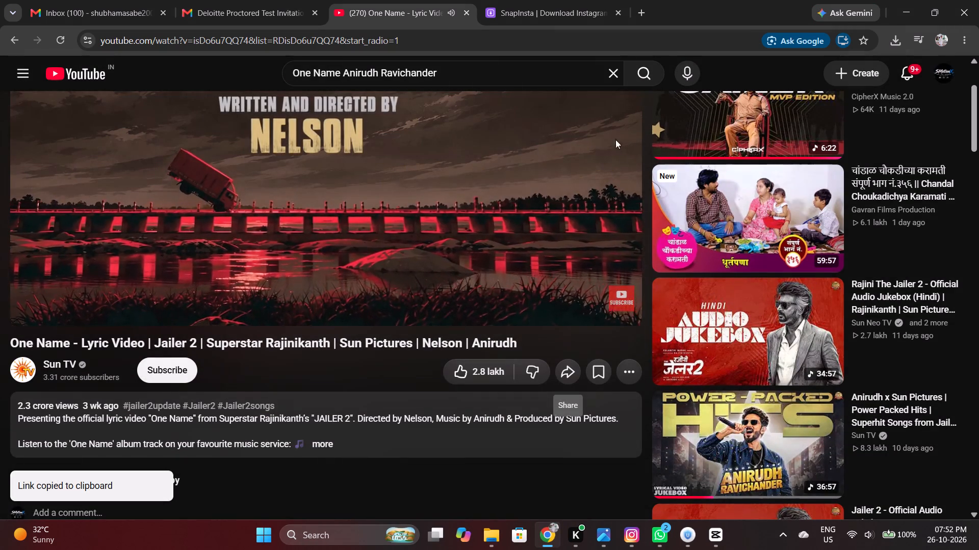
Search Google for "vid save" in a new browser tab.
{"action": "left_click", "coordinate": [559, 11]}
{"action": "left_click", "coordinate": [636, 16]}
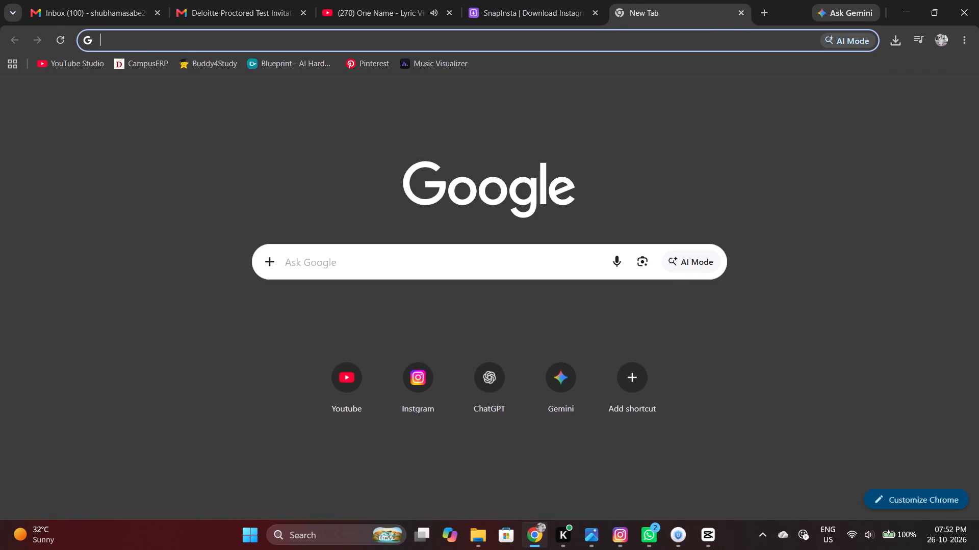
{"action": "left_click", "coordinate": [589, 39]}
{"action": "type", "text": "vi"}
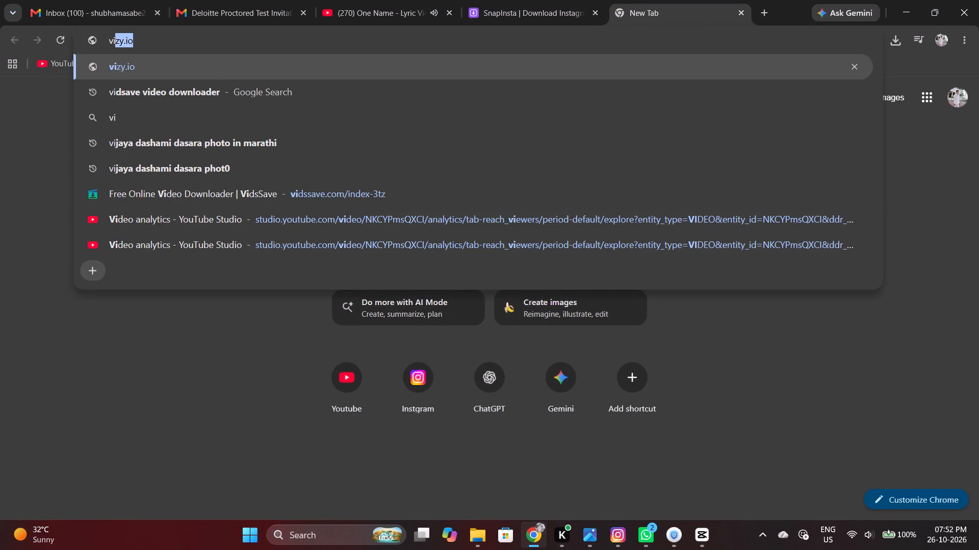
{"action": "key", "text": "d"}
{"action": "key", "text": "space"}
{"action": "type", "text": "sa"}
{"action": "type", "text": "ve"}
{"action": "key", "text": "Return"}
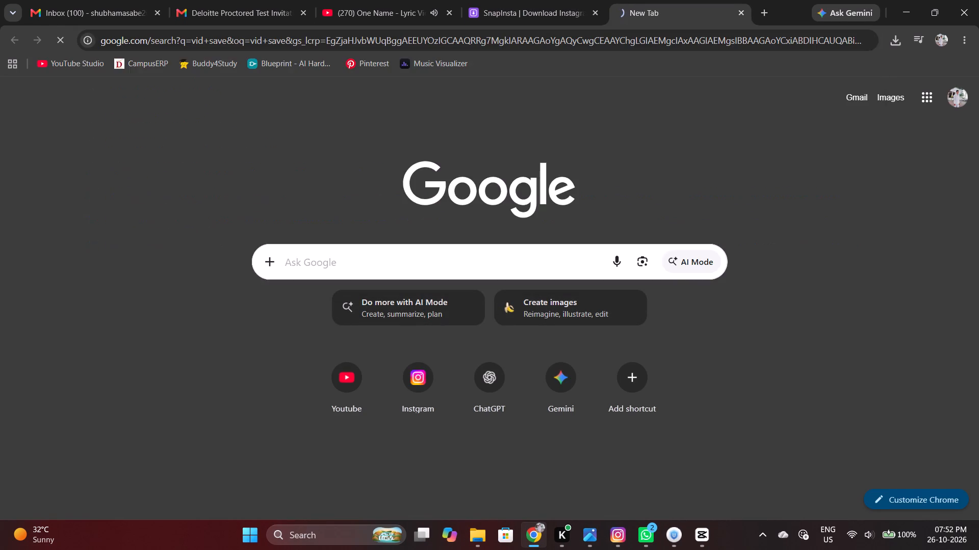
Open the VidsSave.com downloader from the "vid save" web search in Chrome.
{"action": "left_click", "coordinate": [269, 237]}
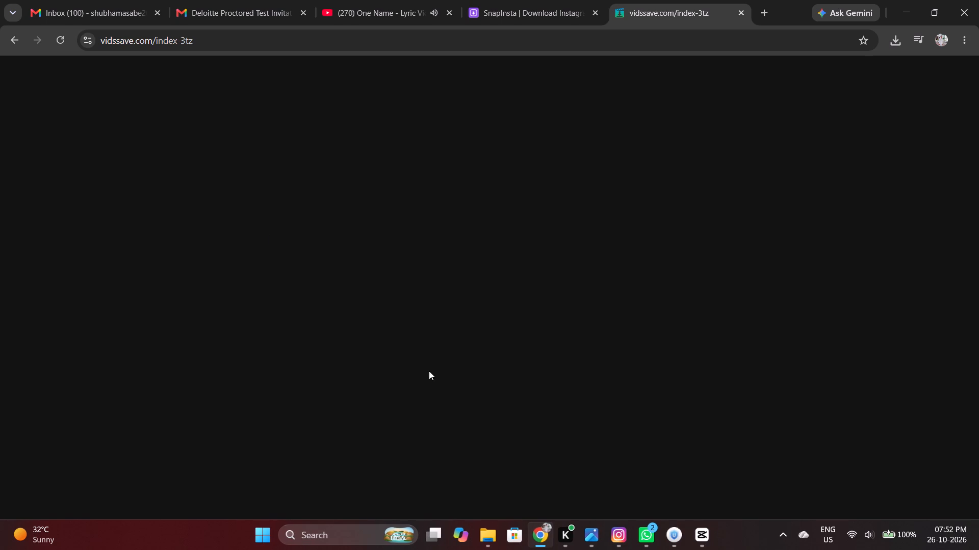
Disconnect the Russia connection in Urban VPN and reload the VidsSave.com page in Chrome.
{"action": "left_click", "coordinate": [688, 534]}
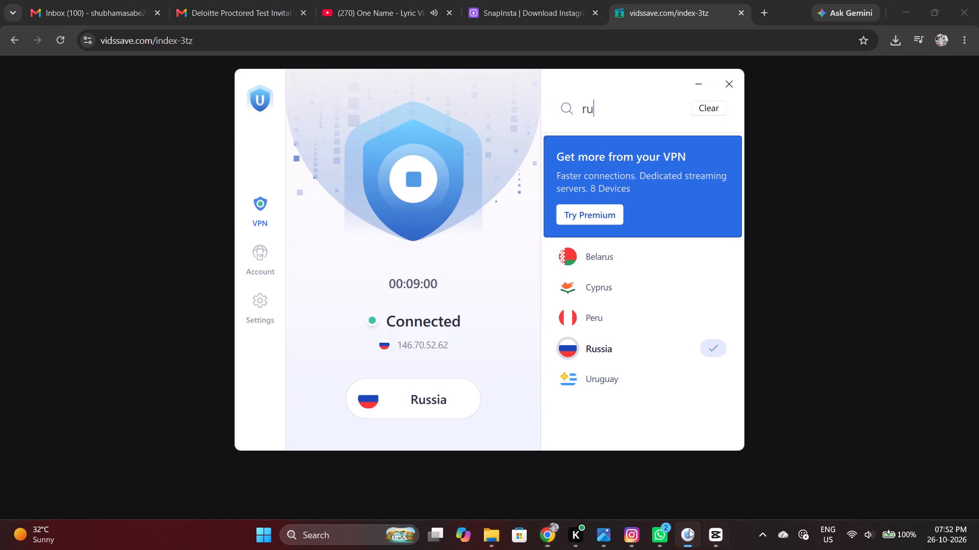
{"action": "left_click", "coordinate": [411, 187]}
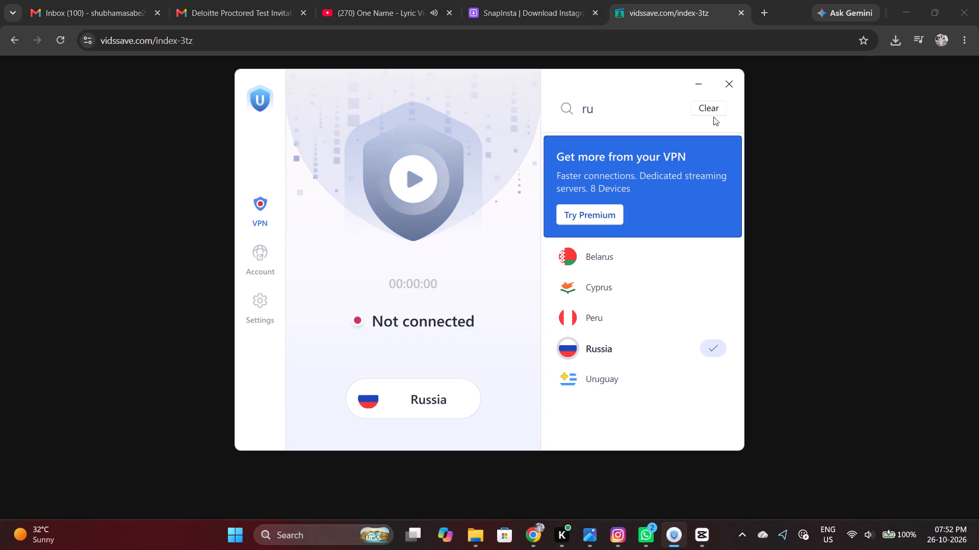
{"action": "left_click", "coordinate": [691, 85]}
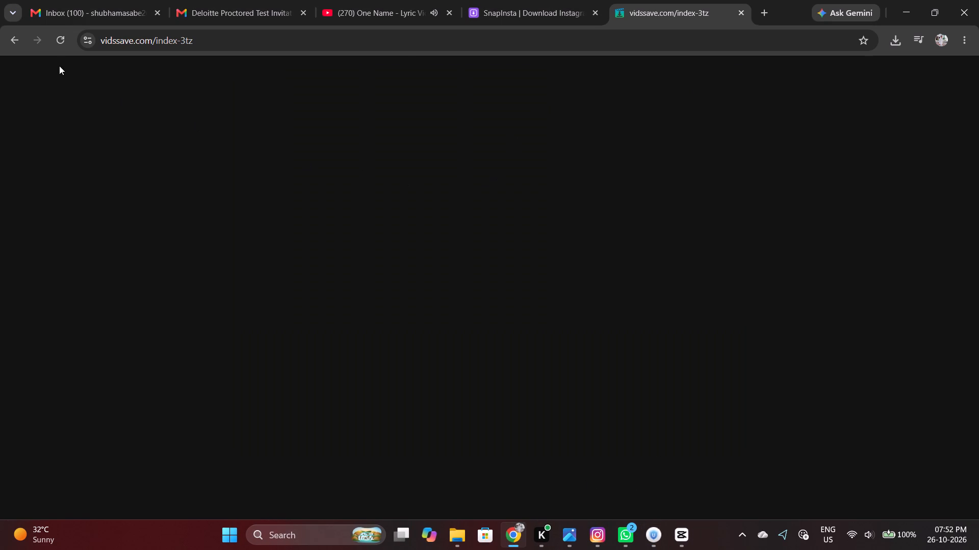
{"action": "left_click", "coordinate": [57, 38]}
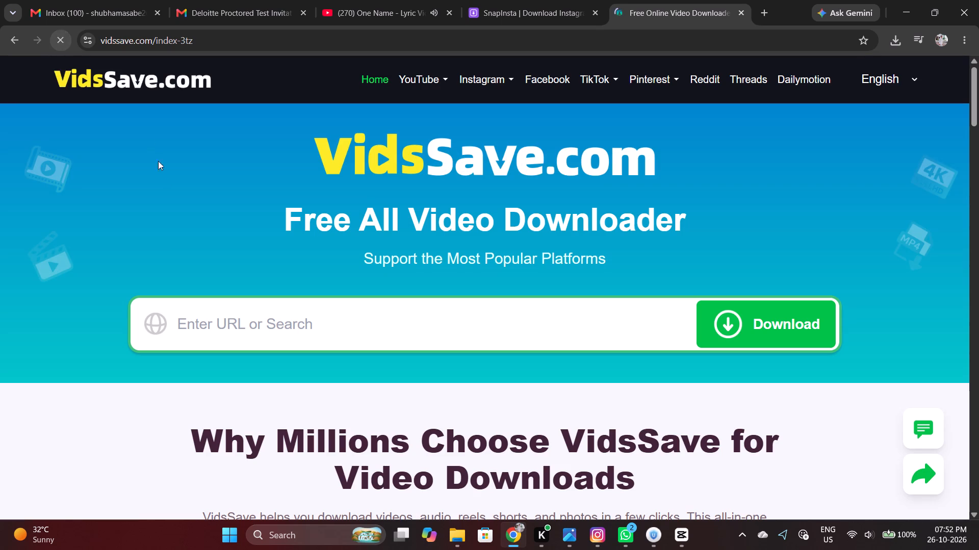
Look up the copied YouTube link for "One Name - Lyric Video | Jailer 2" and download it as a 144P MP4.
{"action": "left_click", "coordinate": [202, 321]}
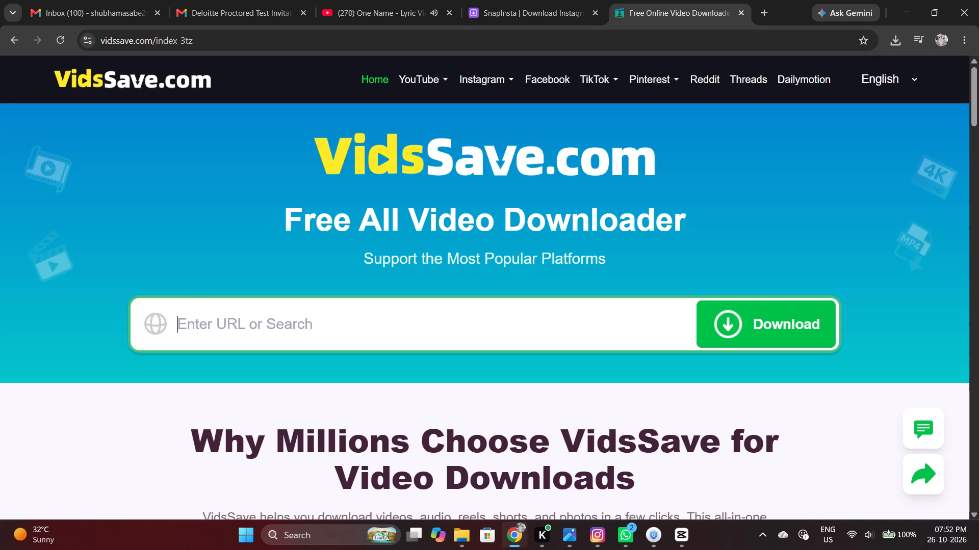
{"action": "key", "text": "ctrl+v"}
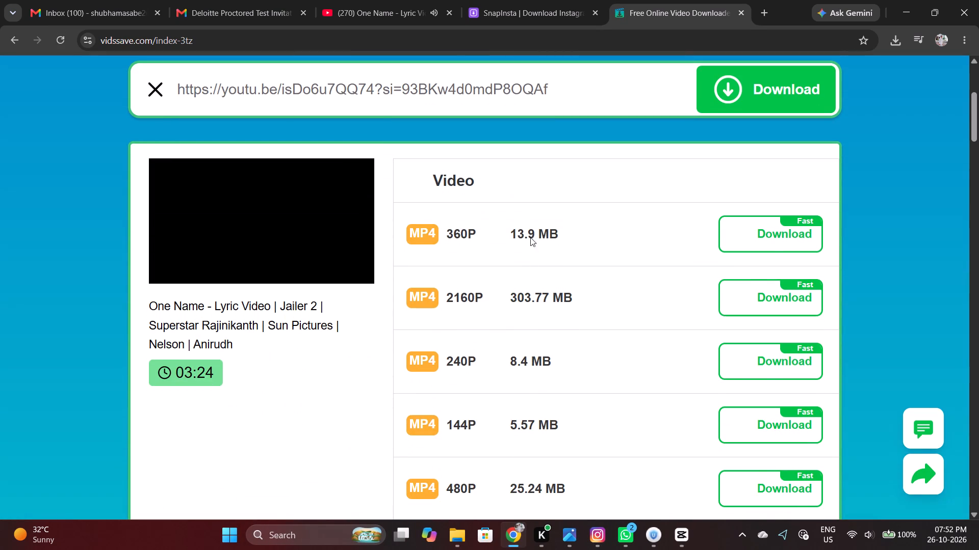
{"action": "scroll", "coordinate": [581, 430], "scroll_direction": "down", "scroll_amount": 2}
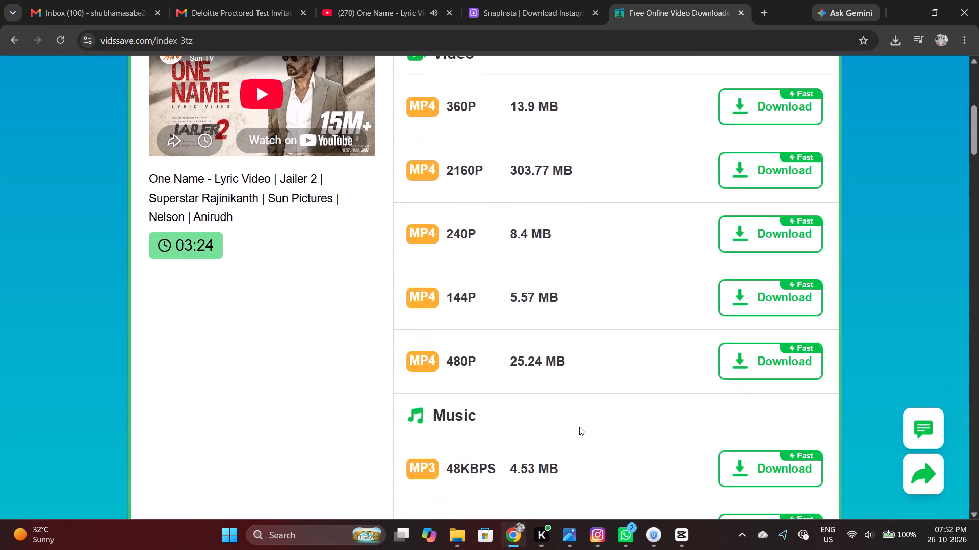
{"action": "scroll", "coordinate": [579, 427], "scroll_direction": "up", "scroll_amount": 3}
{"action": "scroll", "coordinate": [666, 436], "scroll_direction": "down", "scroll_amount": 1}
{"action": "left_click", "coordinate": [765, 424]}
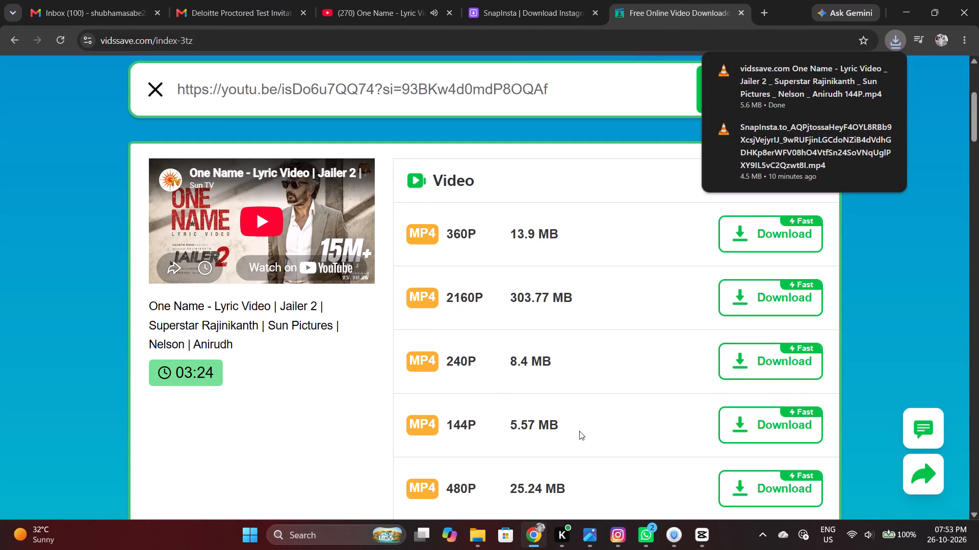
Switch to CapCut and extract the audio from the downloaded "One Name - Lyric Video" MP4 in the Downloads folder.
{"action": "left_click", "coordinate": [705, 532]}
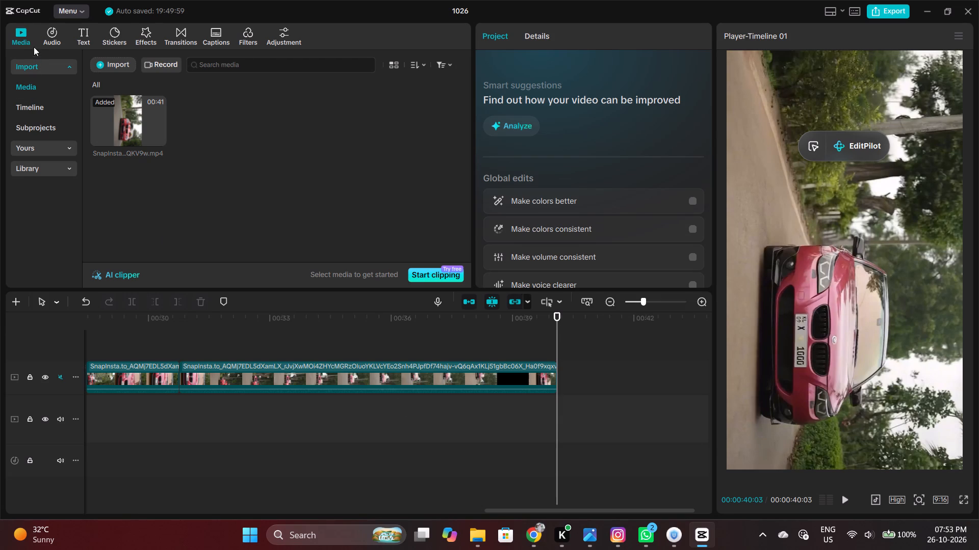
{"action": "left_click", "coordinate": [44, 35]}
{"action": "left_click", "coordinate": [50, 64]}
{"action": "left_click", "coordinate": [147, 67]}
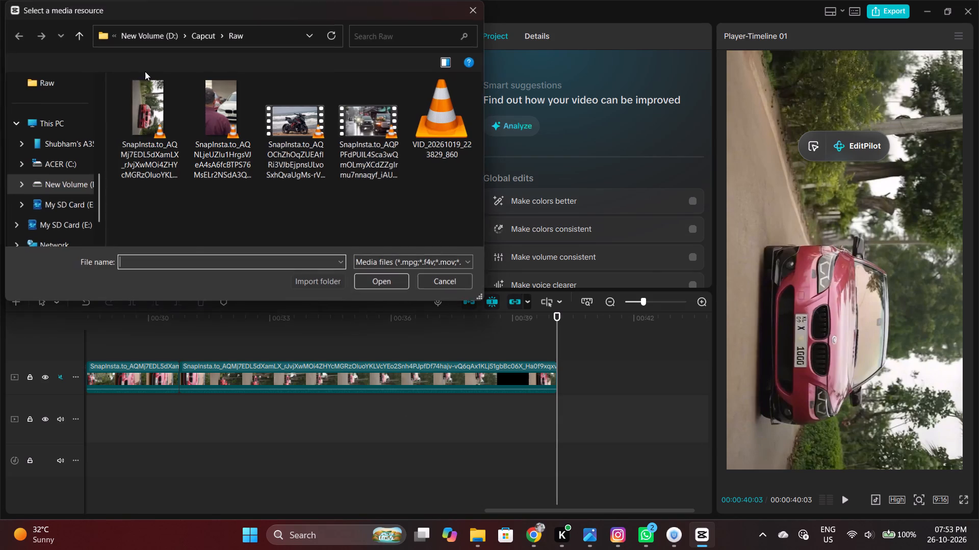
{"action": "scroll", "coordinate": [47, 117], "scroll_direction": "up", "scroll_amount": 3}
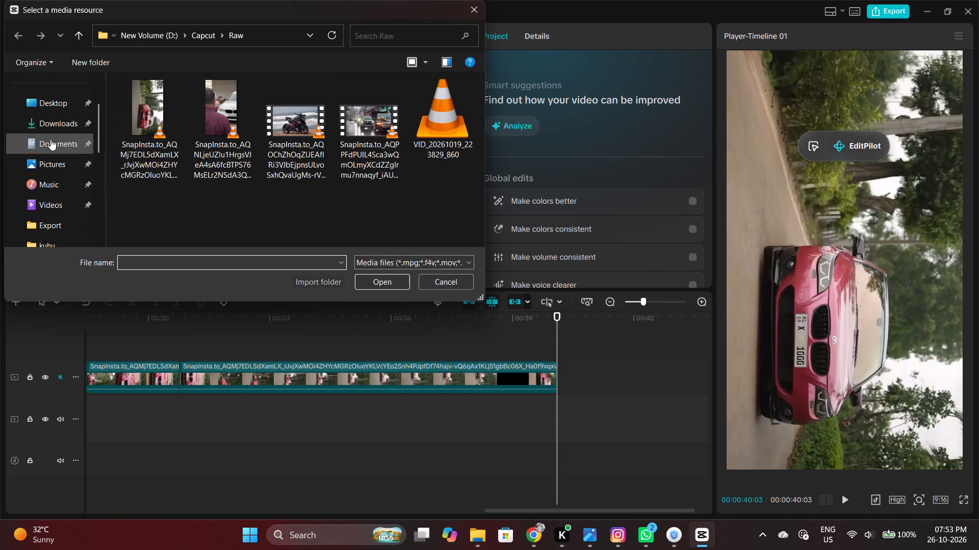
{"action": "left_click", "coordinate": [49, 122]}
{"action": "double_click", "coordinate": [143, 119]}
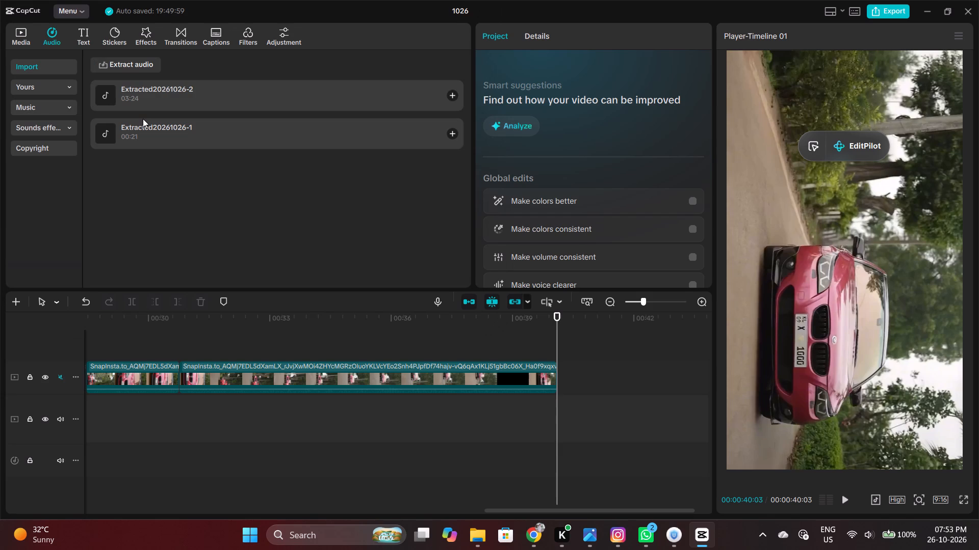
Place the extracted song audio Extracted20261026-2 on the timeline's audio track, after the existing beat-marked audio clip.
{"action": "left_click_drag", "start_coordinate": [151, 95], "coordinate": [182, 438]}
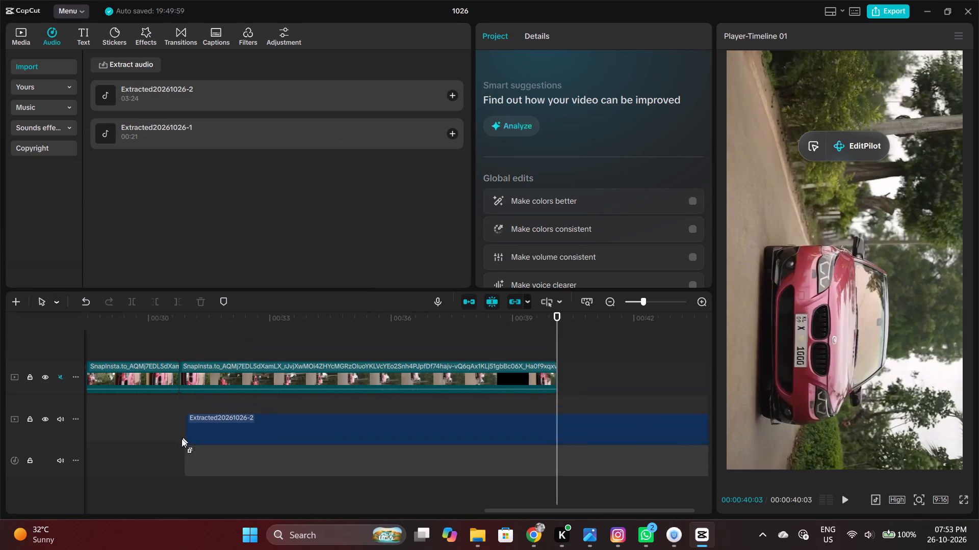
{"action": "left_click_drag", "start_coordinate": [182, 438], "coordinate": [0, 441]}
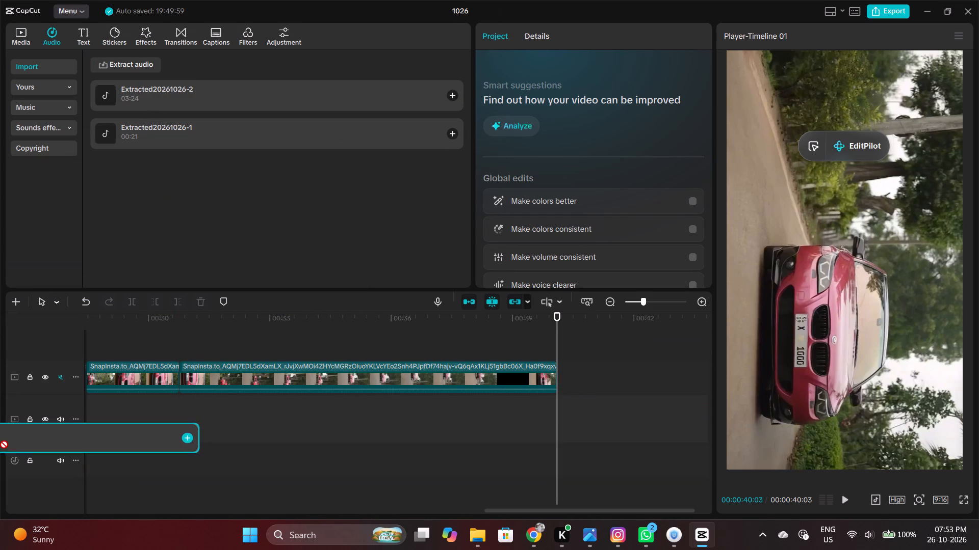
{"action": "left_click_drag", "start_coordinate": [0, 441], "coordinate": [141, 471]}
{"action": "left_click", "coordinate": [140, 466]}
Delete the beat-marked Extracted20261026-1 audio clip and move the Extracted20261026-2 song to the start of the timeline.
{"action": "scroll", "coordinate": [125, 449], "scroll_direction": "down", "scroll_amount": 5}
{"action": "scroll", "coordinate": [177, 507], "scroll_direction": "down", "scroll_amount": 8, "text": "ctrl"}
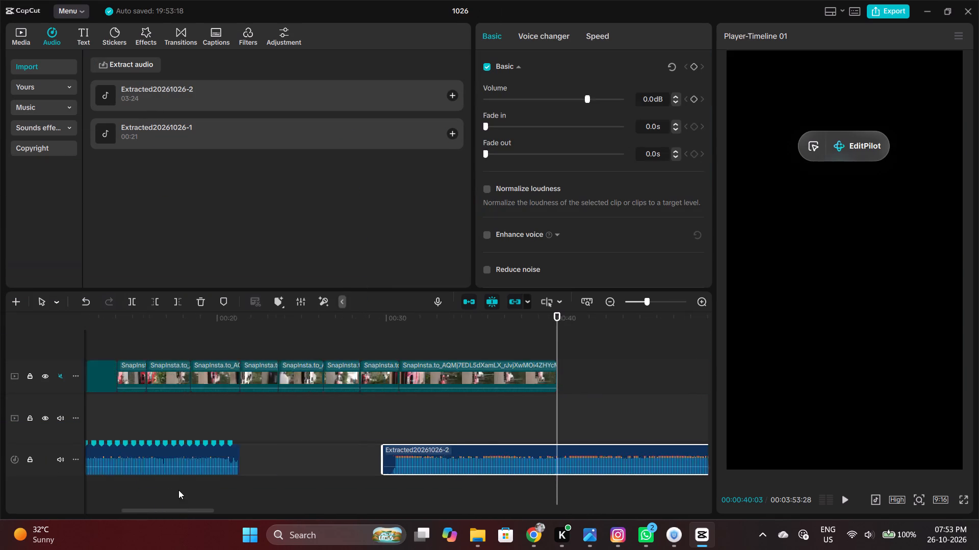
{"action": "scroll", "coordinate": [178, 490], "scroll_direction": "down", "scroll_amount": 13, "text": "ctrl"}
{"action": "left_click", "coordinate": [162, 459]}
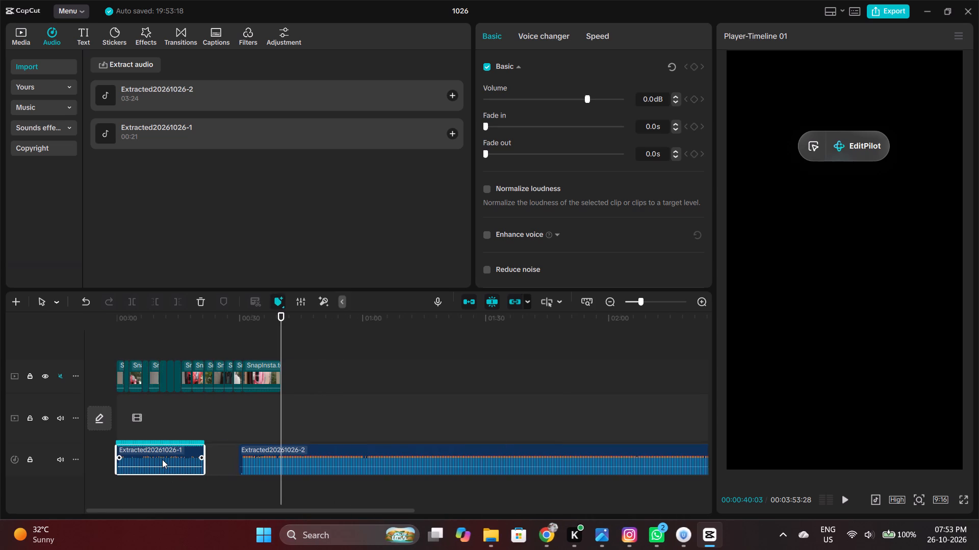
{"action": "key", "text": "BackSpace"}
{"action": "left_click_drag", "start_coordinate": [320, 466], "coordinate": [182, 462]}
{"action": "key", "text": "ctrl+z"}
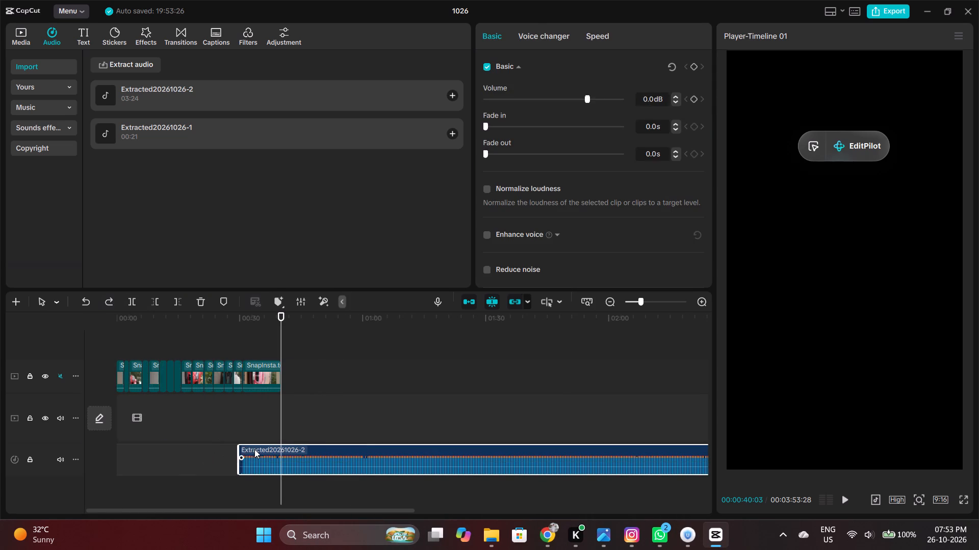
{"action": "left_click_drag", "start_coordinate": [254, 449], "coordinate": [127, 438]}
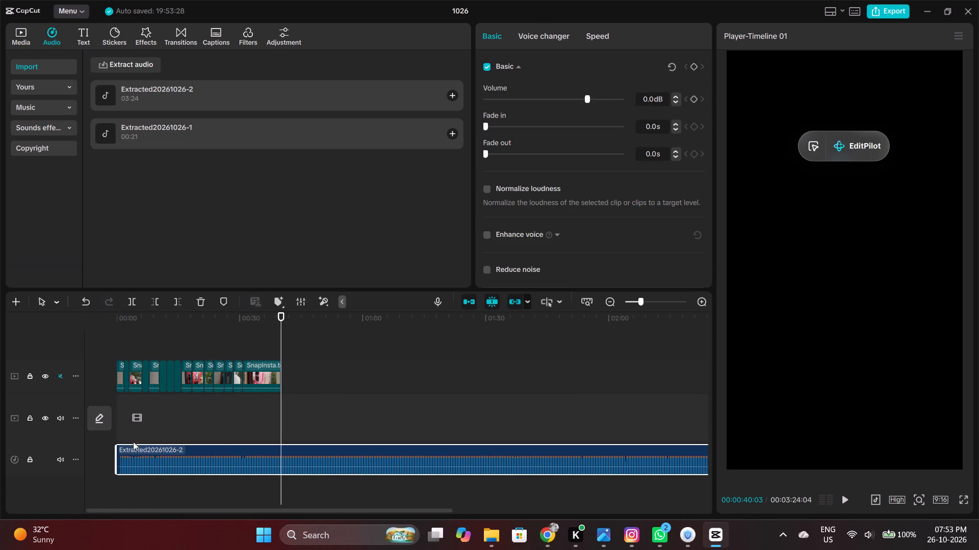
{"action": "left_click_drag", "start_coordinate": [136, 446], "coordinate": [134, 403]}
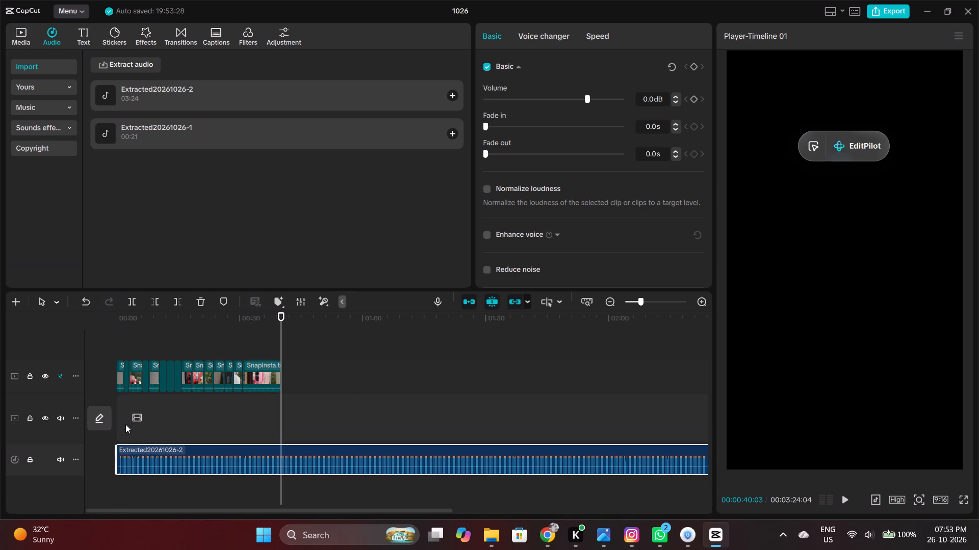
Play the edit from the start, twice, to check how the new song audio fits the car clips.
{"action": "left_click", "coordinate": [125, 424]}
{"action": "left_click_drag", "start_coordinate": [125, 424], "coordinate": [115, 424]}
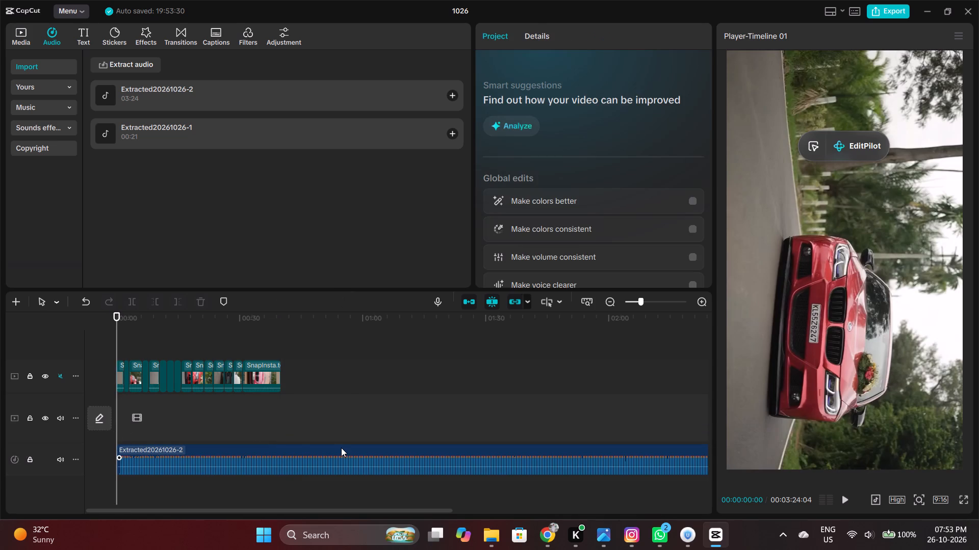
{"action": "key", "text": "space"}
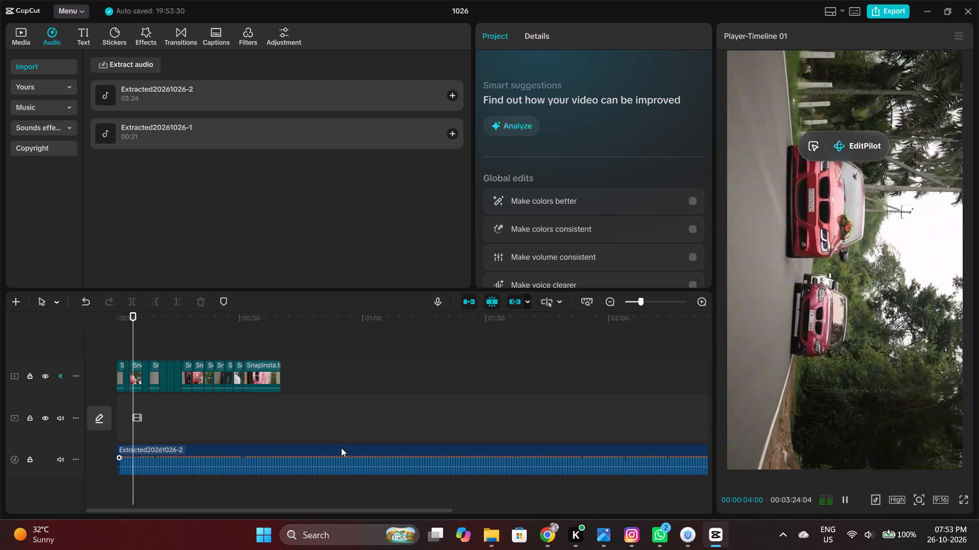
{"action": "scroll", "coordinate": [204, 382], "scroll_direction": "up", "scroll_amount": 5, "text": "ctrl"}
{"action": "scroll", "coordinate": [163, 372], "scroll_direction": "up", "scroll_amount": 6, "text": "ctrl"}
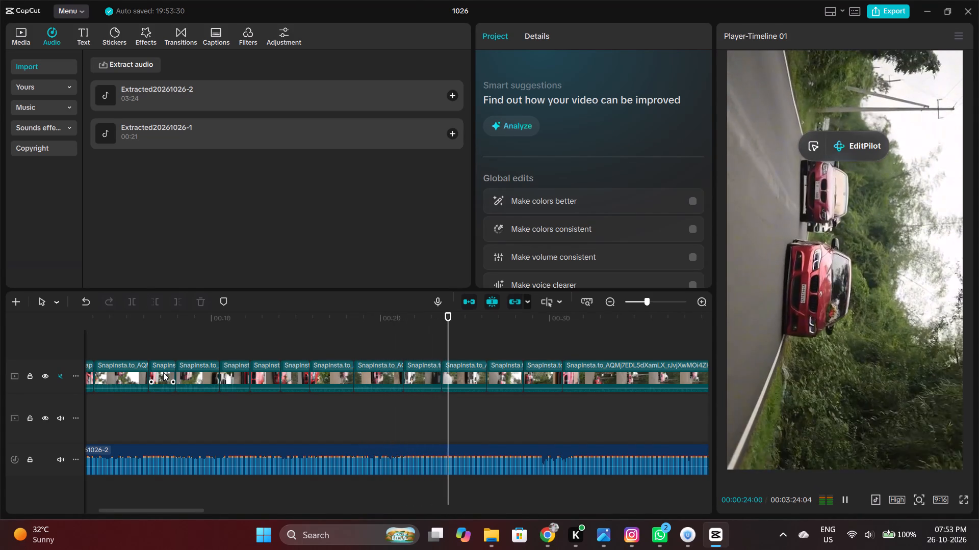
{"action": "key", "text": "space"}
{"action": "key", "text": "space"}
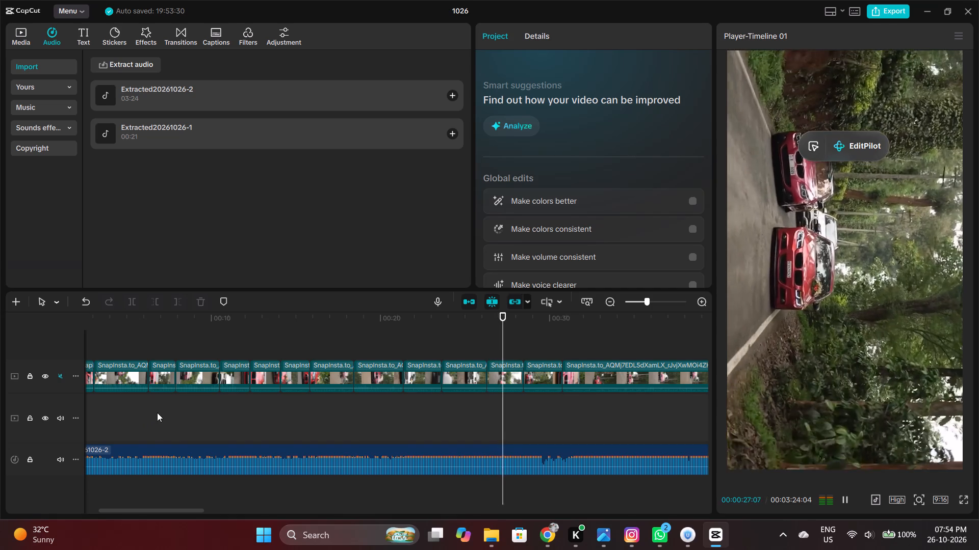
{"action": "left_click", "coordinate": [152, 413]}
{"action": "left_click_drag", "start_coordinate": [151, 413], "coordinate": [24, 413]}
{"action": "key", "text": "space"}
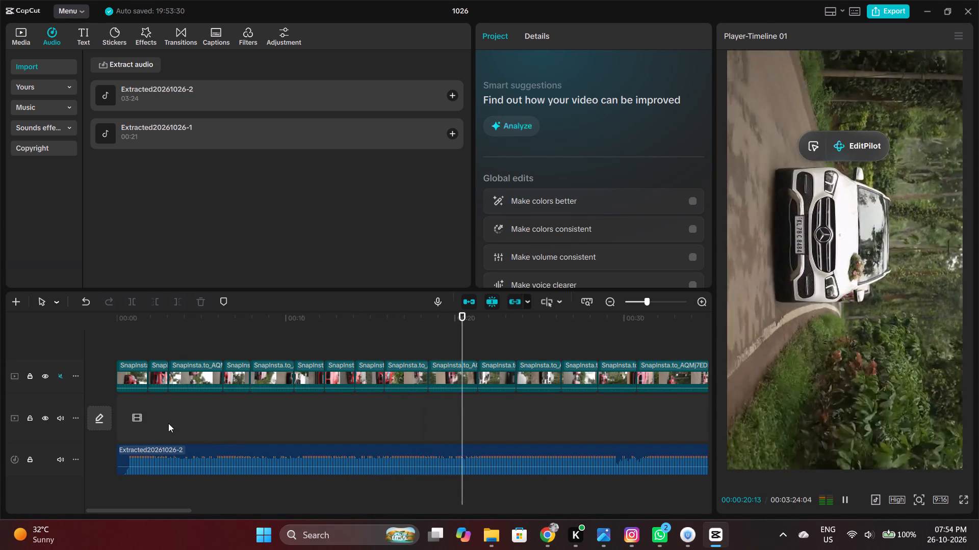
Replay the edit's first four seconds in short bursts to examine the song's beats against the opening clips.
{"action": "left_click", "coordinate": [168, 423]}
{"action": "left_click_drag", "start_coordinate": [171, 421], "coordinate": [231, 431]}
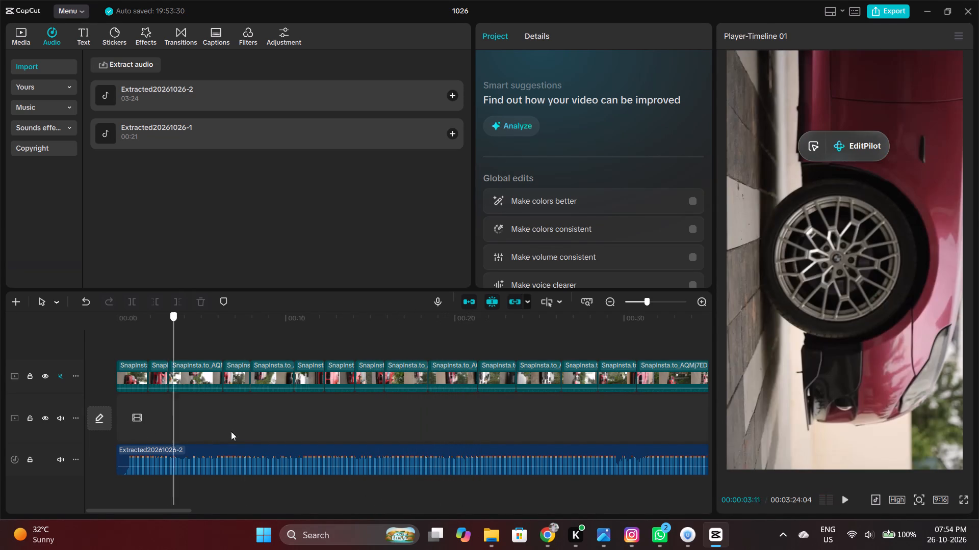
{"action": "left_click_drag", "start_coordinate": [231, 431], "coordinate": [29, 393]}
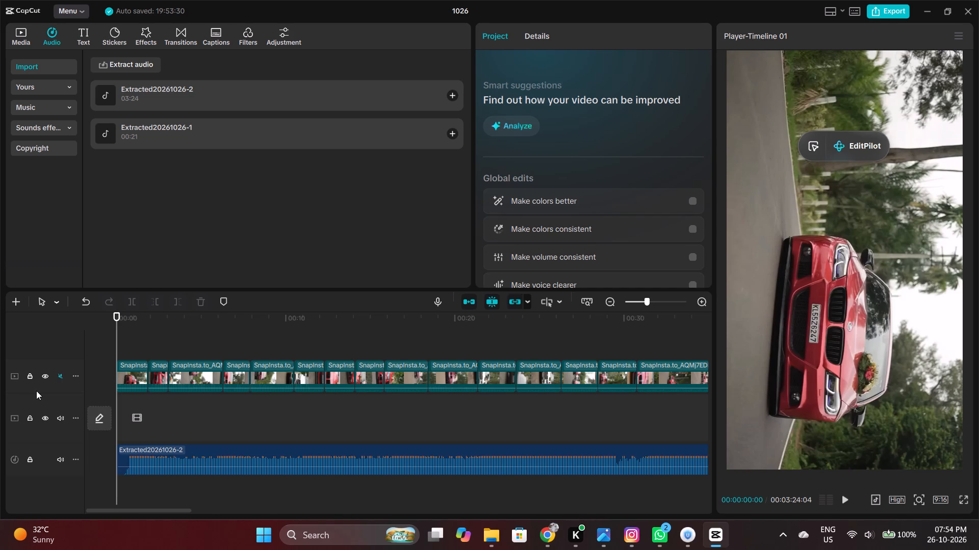
{"action": "key", "text": "space"}
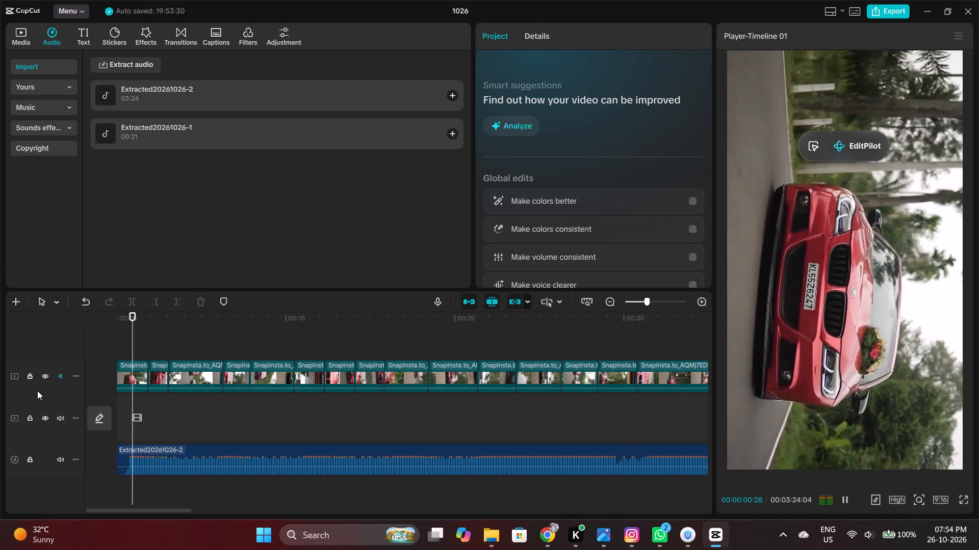
{"action": "key", "text": "space"}
{"action": "key", "text": "space"}
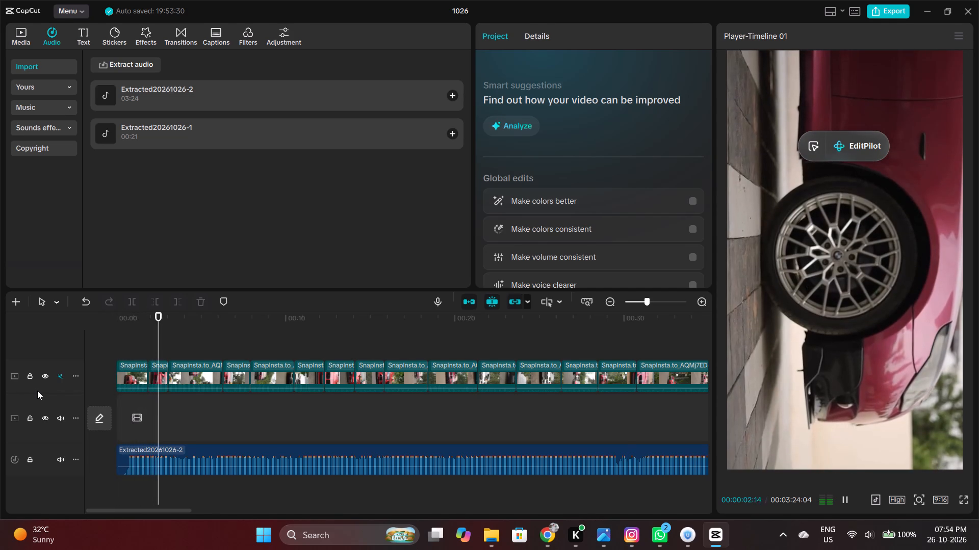
{"action": "key", "text": "space"}
{"action": "key", "text": "space"}
{"action": "key", "text": "space"}
{"action": "key", "text": "space"}
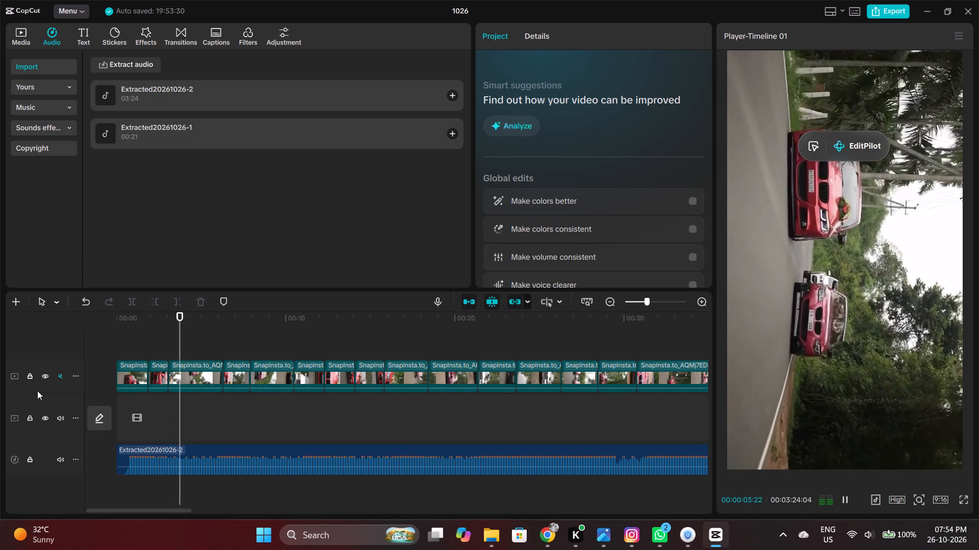
{"action": "key", "text": "space"}
{"action": "key", "text": "space"}
{"action": "key", "text": "space"}
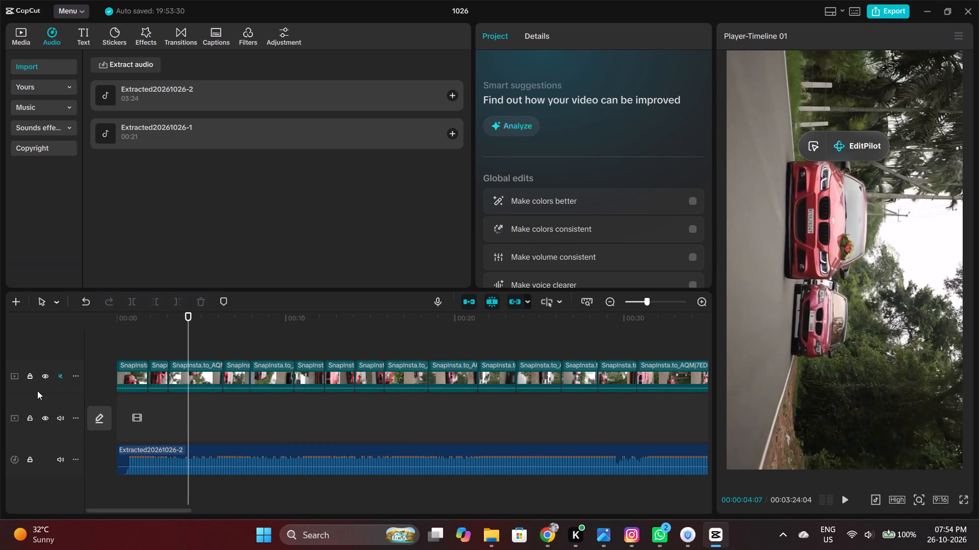
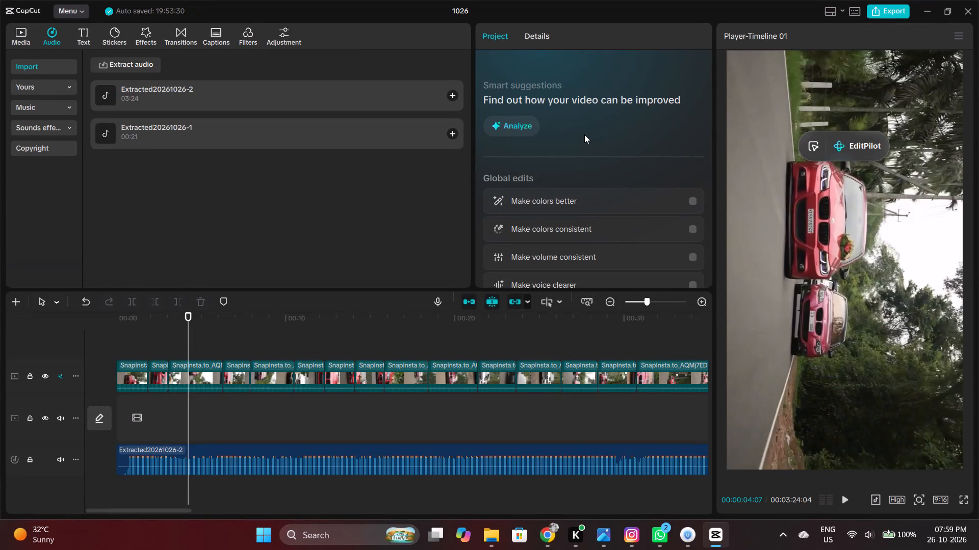
Play the edit onward from about four seconds, pausing and stepping back, to examine how the song fits the clips.
{"action": "key", "text": "space"}
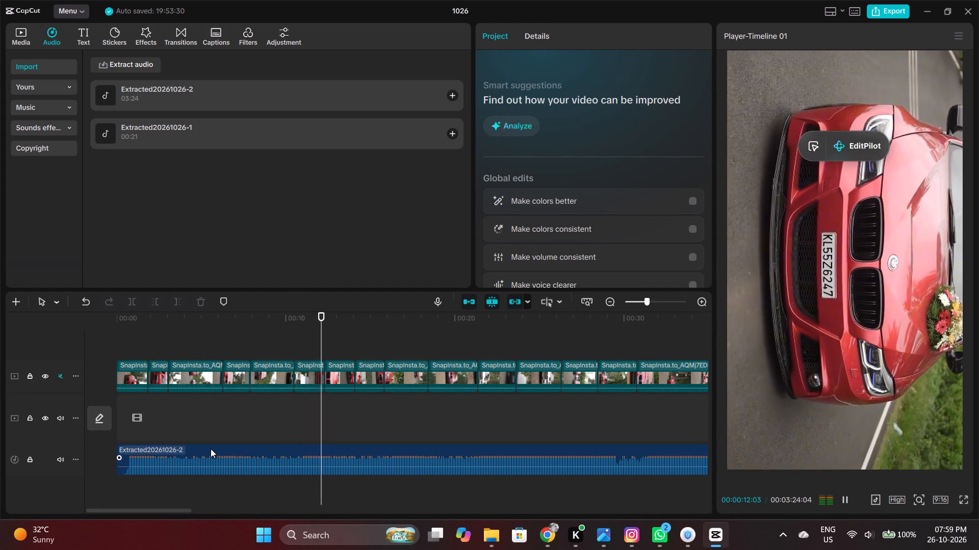
{"action": "key", "text": "space"}
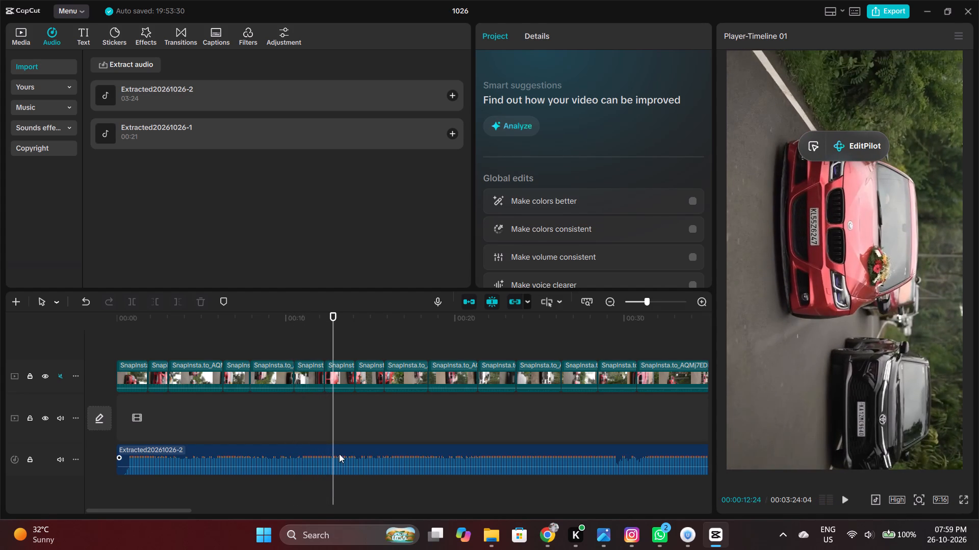
{"action": "key", "text": "space"}
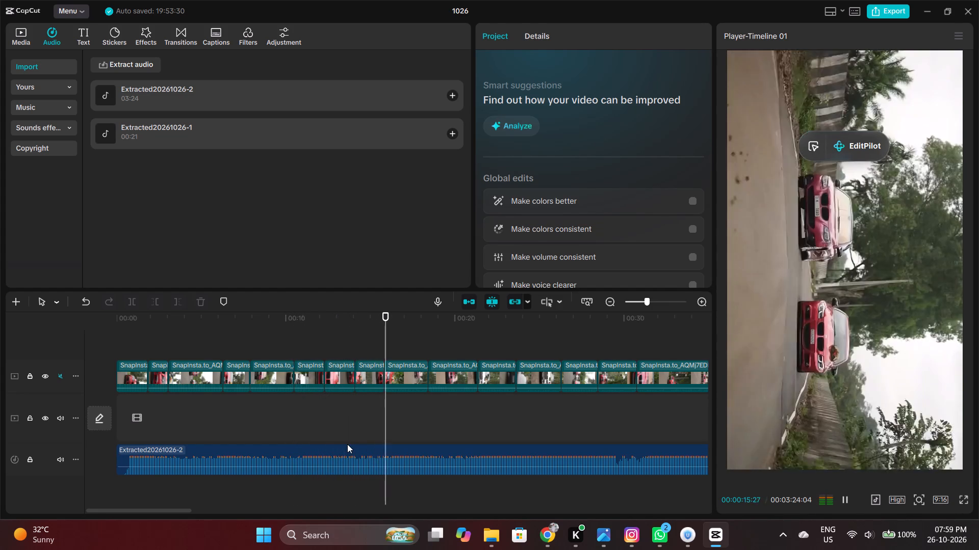
{"action": "key", "text": "space"}
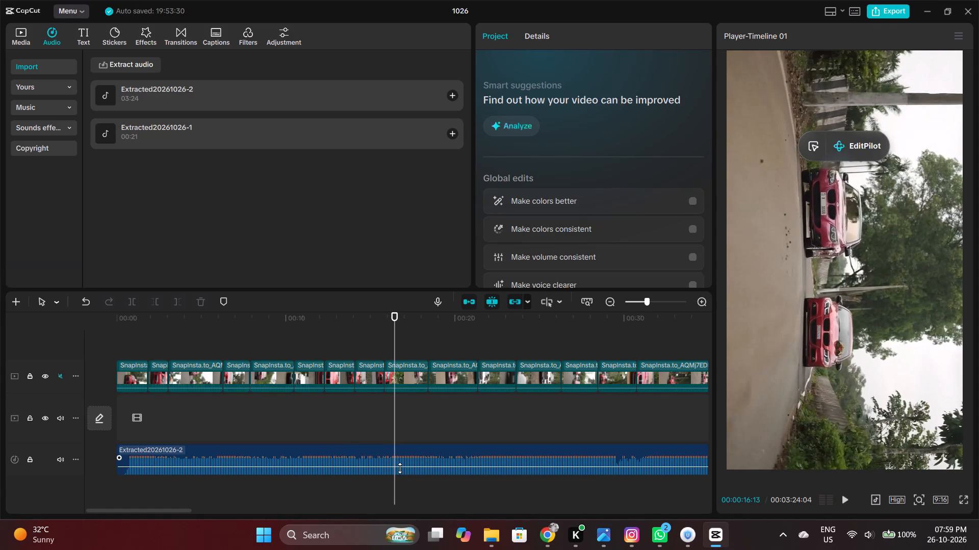
{"action": "key", "text": "Left"}
{"action": "key", "text": "Left"}
{"action": "key", "text": "Left"}
{"action": "key", "text": "Left"}
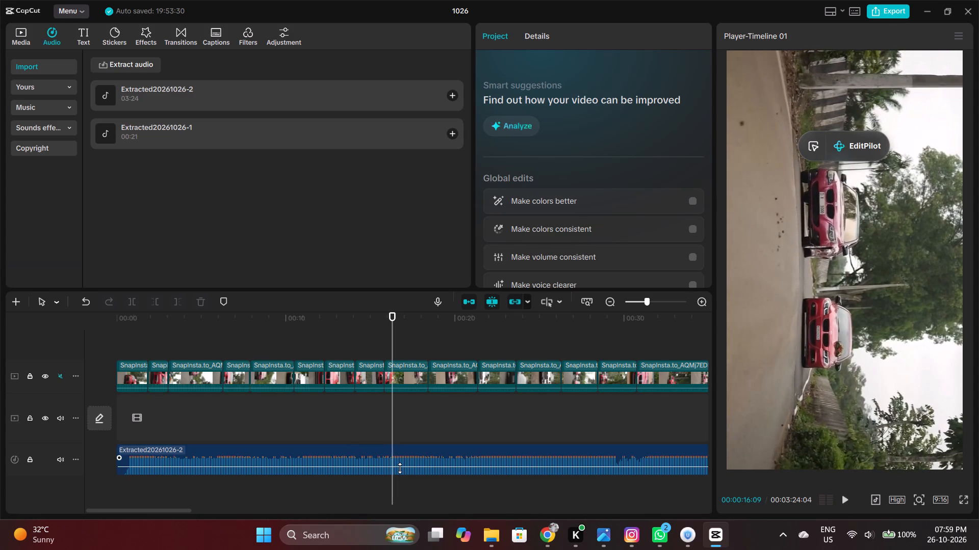
{"action": "key", "text": "Left"}
{"action": "key", "text": "Left"}
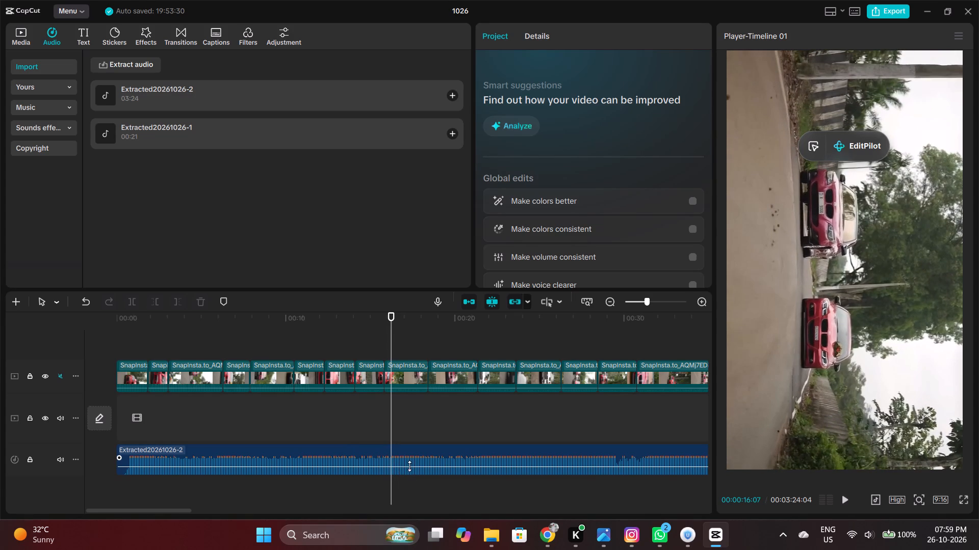
{"action": "key", "text": "space"}
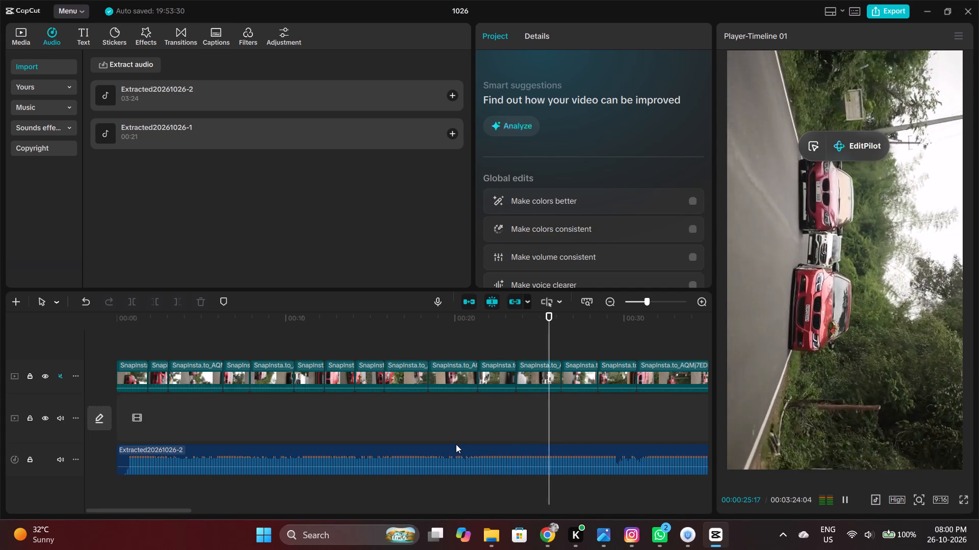
Replay the song around 20 to 21 seconds to look for the point where it should be cut.
{"action": "left_click", "coordinate": [459, 443]}
{"action": "key", "text": "space"}
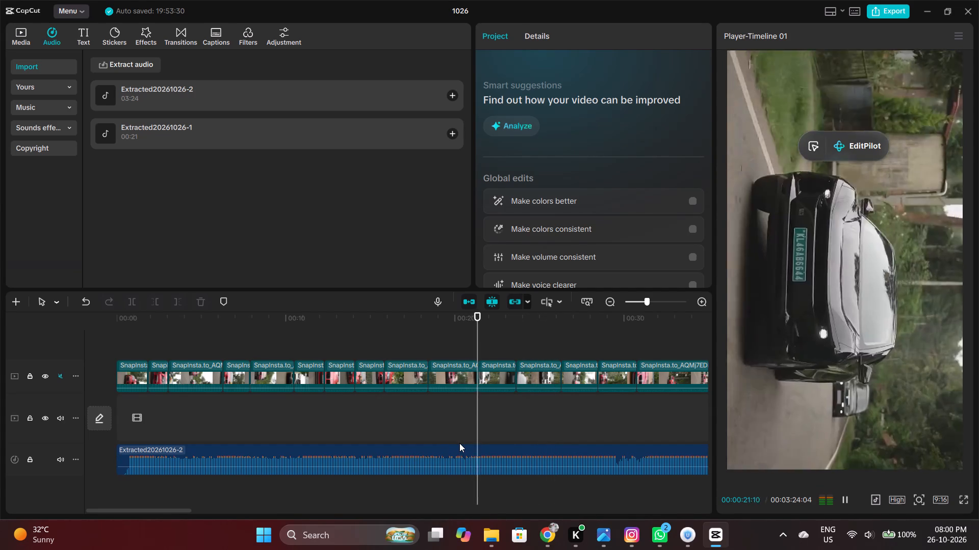
{"action": "key", "text": "space"}
{"action": "left_click", "coordinate": [459, 443]}
{"action": "key", "text": "space"}
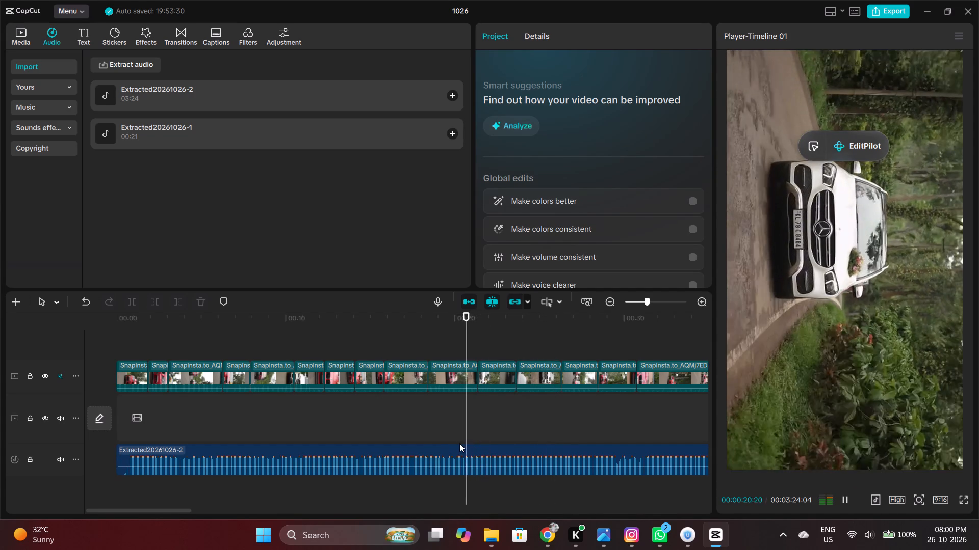
{"action": "key", "text": "space"}
{"action": "key", "text": "Left"}
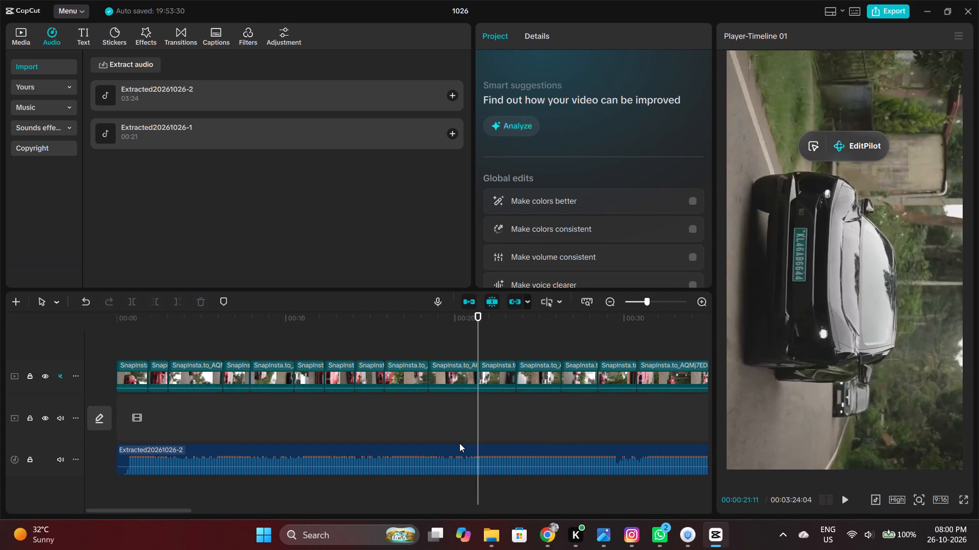
{"action": "key", "text": "Left"}
{"action": "key", "text": "Left"}
{"action": "key", "text": "Left"}
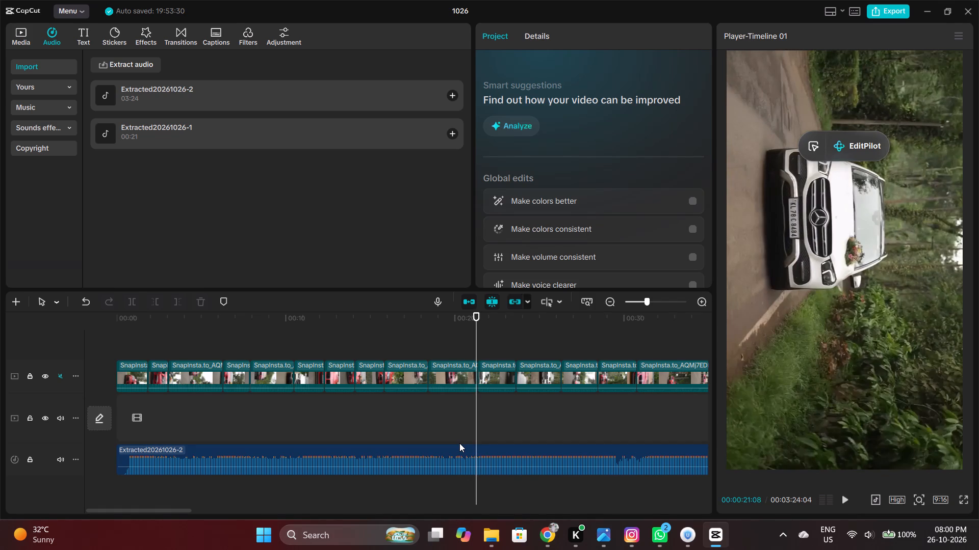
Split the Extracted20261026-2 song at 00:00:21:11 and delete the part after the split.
{"action": "left_click", "coordinate": [459, 443]}
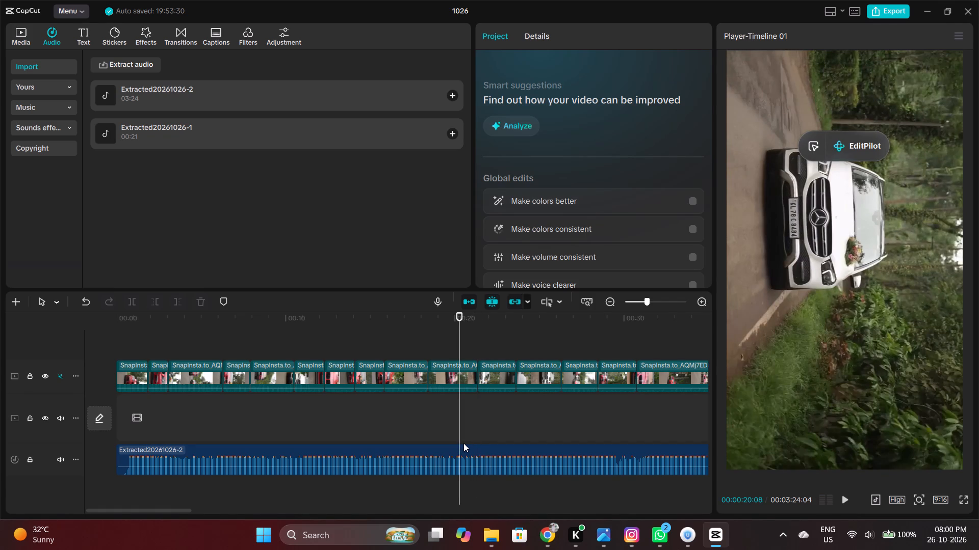
{"action": "key", "text": "space"}
{"action": "key", "text": "space"}
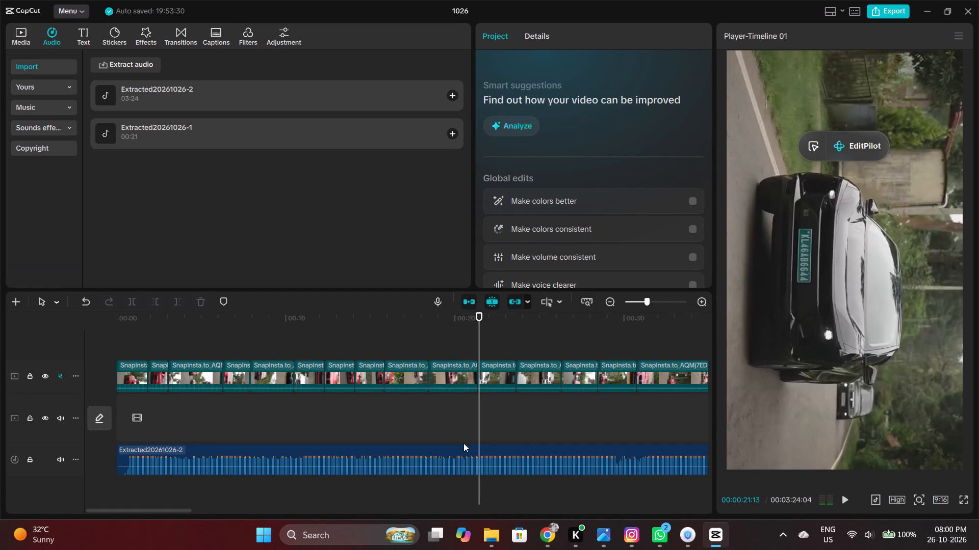
{"action": "key", "text": "Left"}
{"action": "key", "text": "Left"}
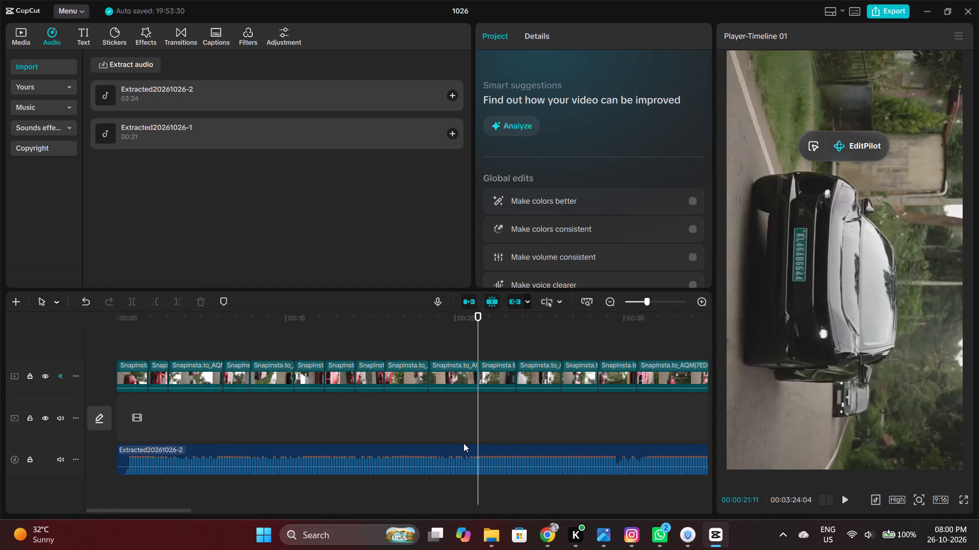
{"action": "left_click", "coordinate": [493, 455]}
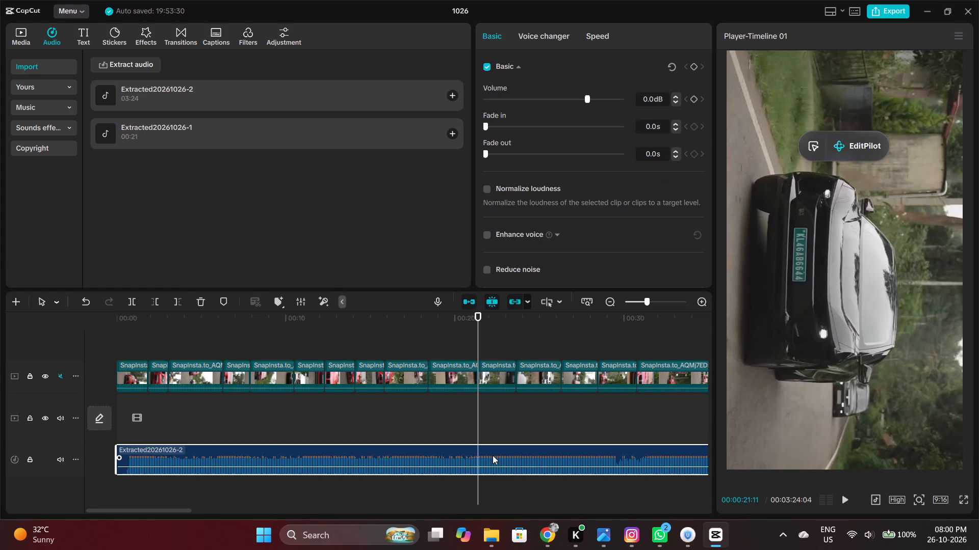
{"action": "key", "text": "ctrl+b"}
{"action": "key", "text": "space"}
{"action": "key", "text": "space"}
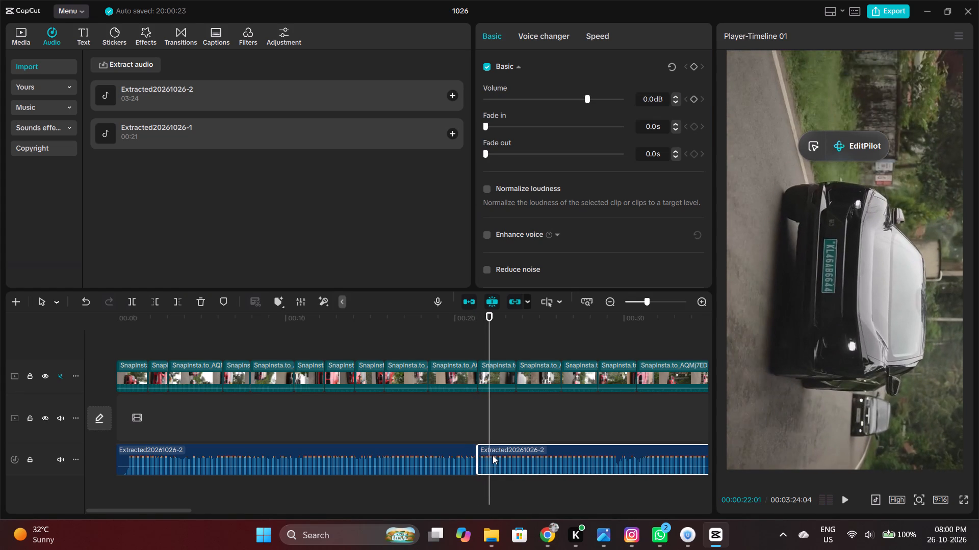
{"action": "key", "text": "BackSpace"}
{"action": "left_click", "coordinate": [406, 455]}
{"action": "left_click", "coordinate": [410, 429]}
Replay the opening and swap the first two clips so the wheel close-up comes first, followed by the red car clip.
{"action": "key", "text": "space"}
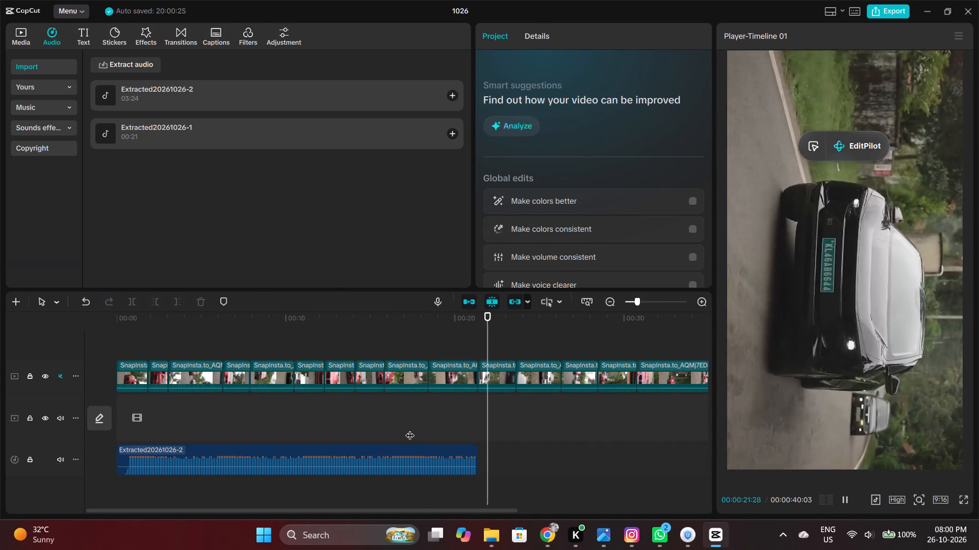
{"action": "left_click", "coordinate": [353, 423]}
{"action": "left_click_drag", "start_coordinate": [353, 423], "coordinate": [91, 422]}
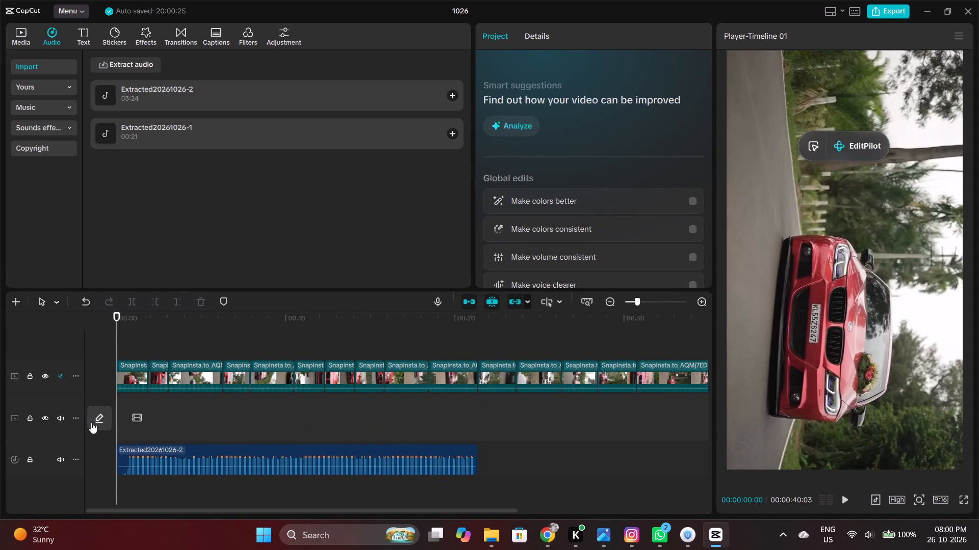
{"action": "key", "text": "space"}
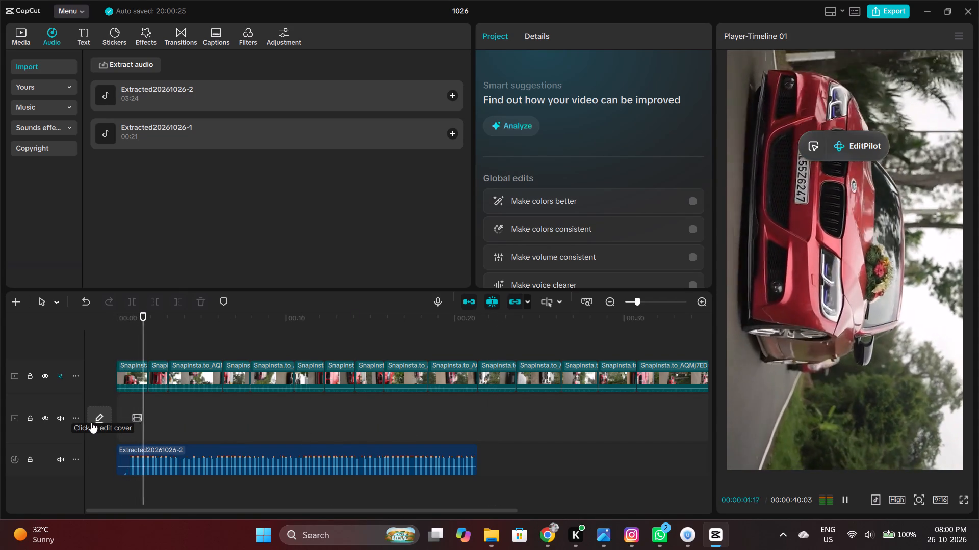
{"action": "key", "text": "space"}
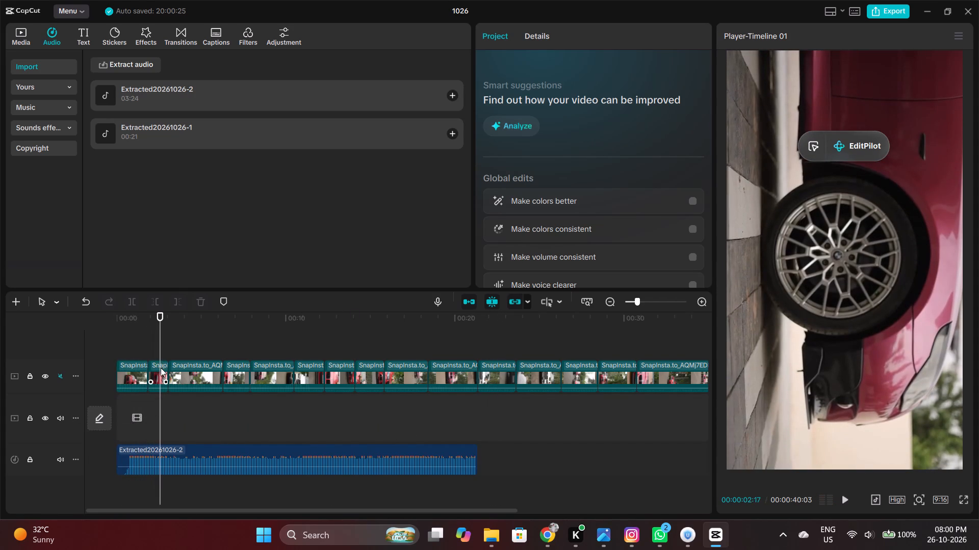
{"action": "left_click_drag", "start_coordinate": [161, 368], "coordinate": [131, 369]}
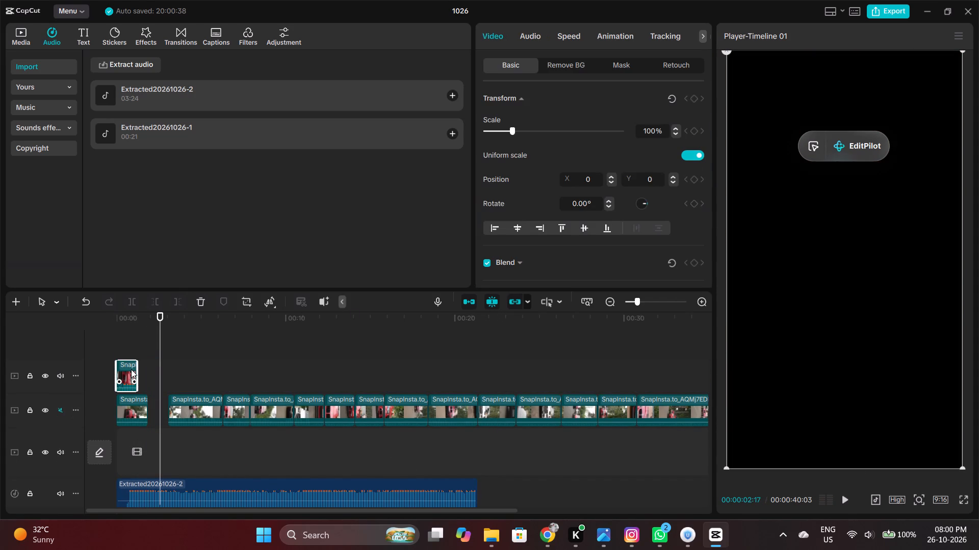
{"action": "left_click_drag", "start_coordinate": [132, 406], "coordinate": [150, 409]}
{"action": "left_click_drag", "start_coordinate": [126, 371], "coordinate": [123, 399]}
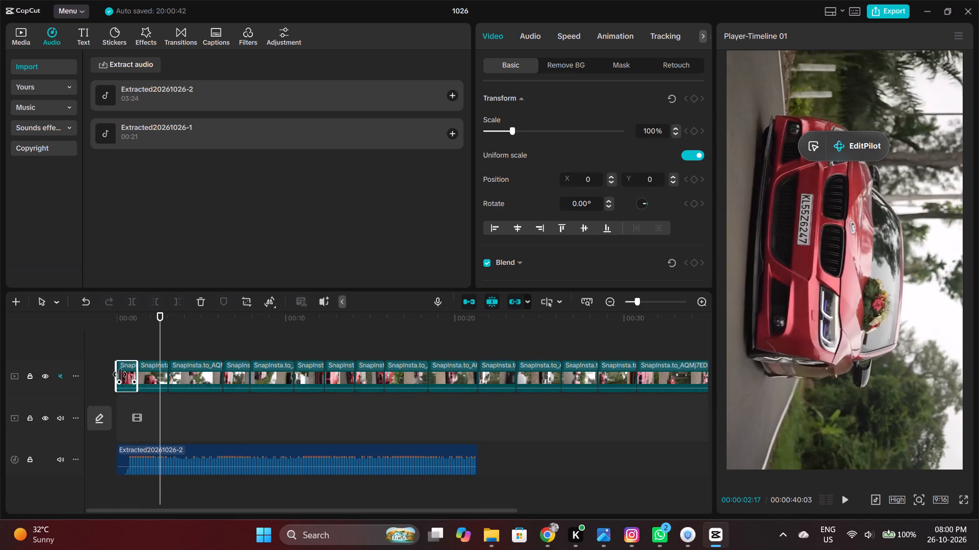
Move the clip at about 10 to 12 seconds into second place, parking the former second clip on the track above the vacated spot.
{"action": "left_click", "coordinate": [118, 343]}
{"action": "key", "text": "space"}
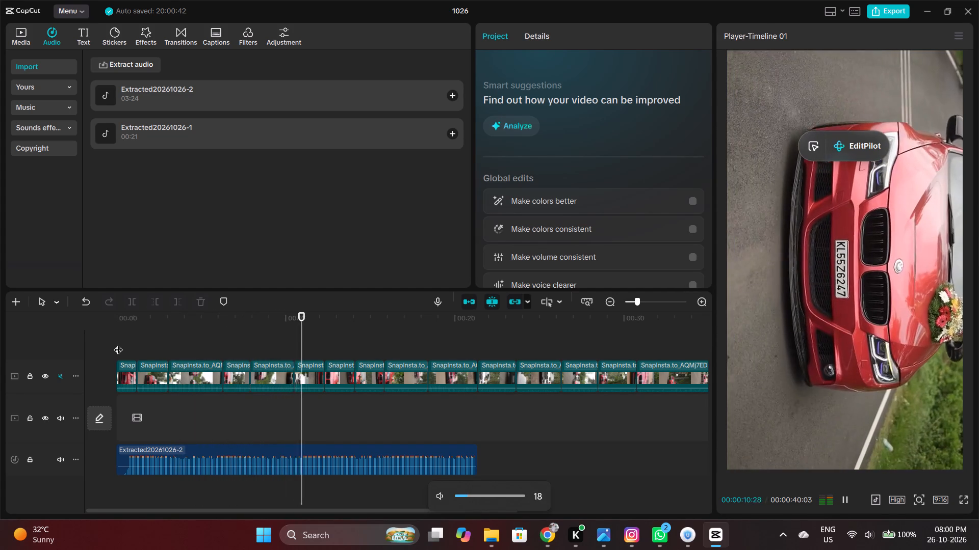
{"action": "key", "text": "space"}
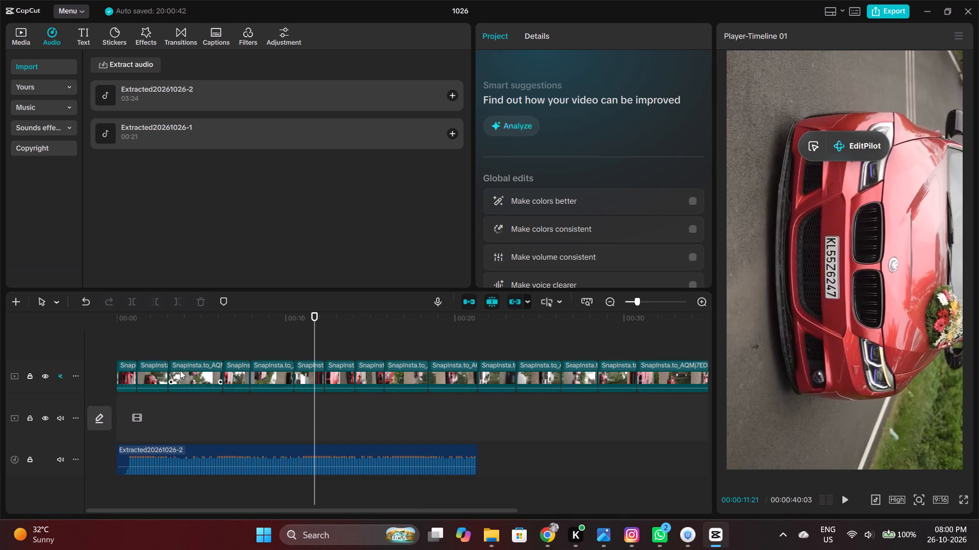
{"action": "left_click_drag", "start_coordinate": [158, 374], "coordinate": [312, 342]}
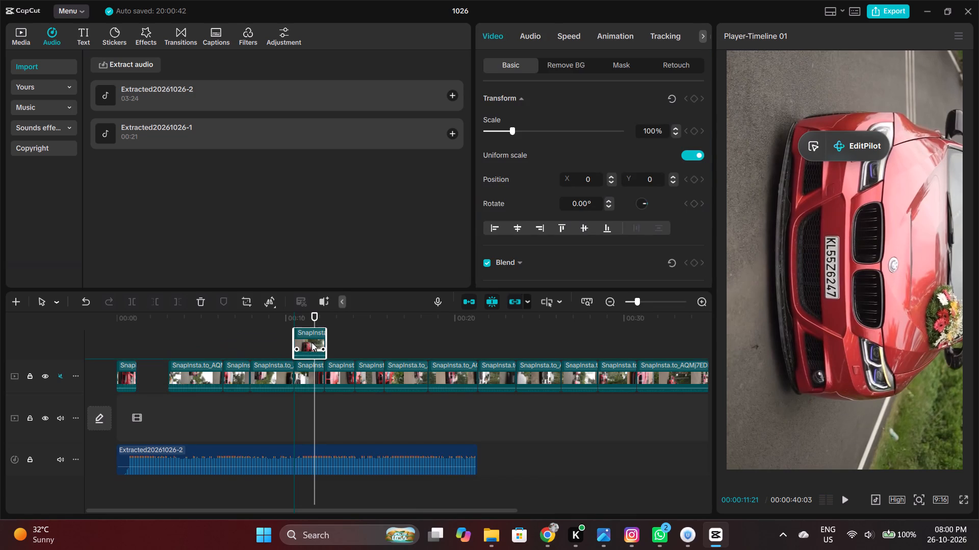
{"action": "left_click_drag", "start_coordinate": [312, 342], "coordinate": [259, 329]}
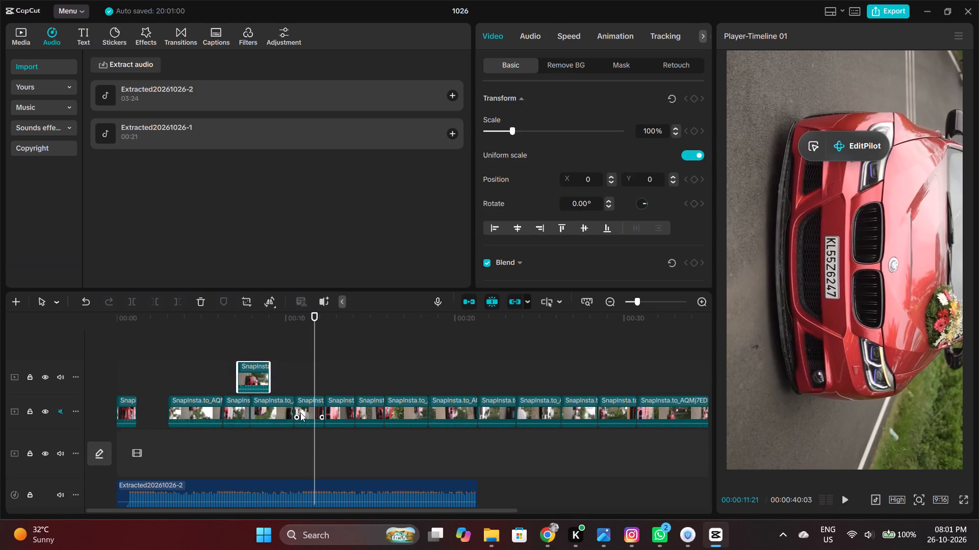
{"action": "left_click_drag", "start_coordinate": [302, 409], "coordinate": [143, 410]}
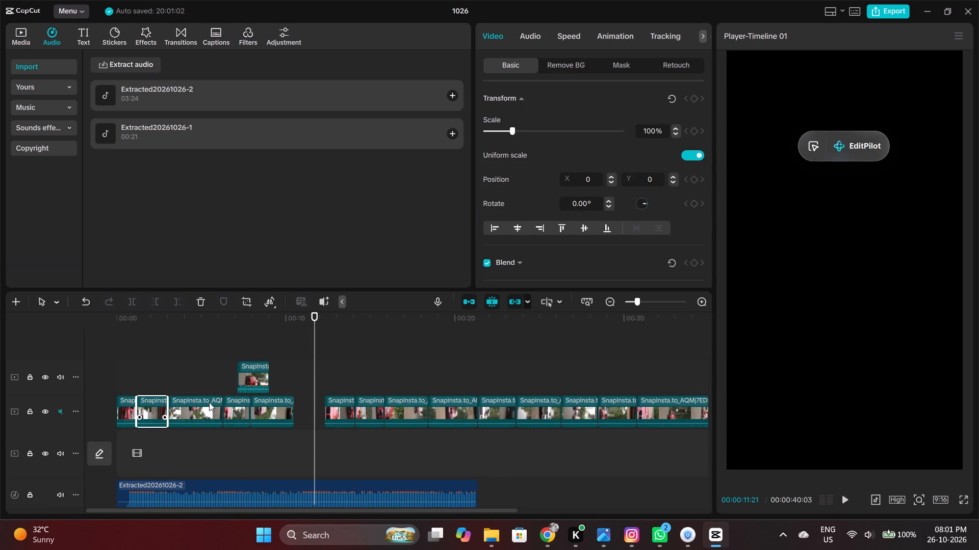
{"action": "left_click_drag", "start_coordinate": [249, 370], "coordinate": [307, 412]}
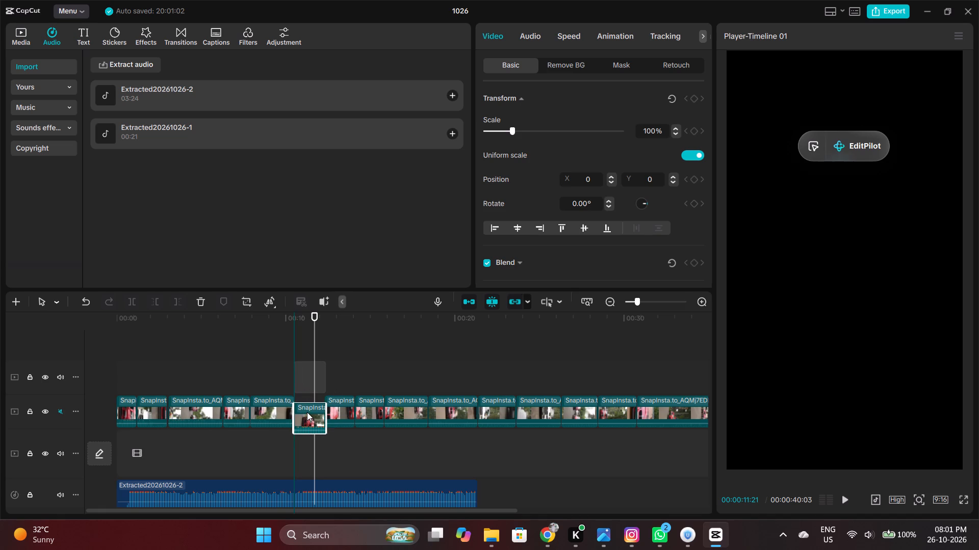
{"action": "left_click_drag", "start_coordinate": [307, 412], "coordinate": [307, 366]}
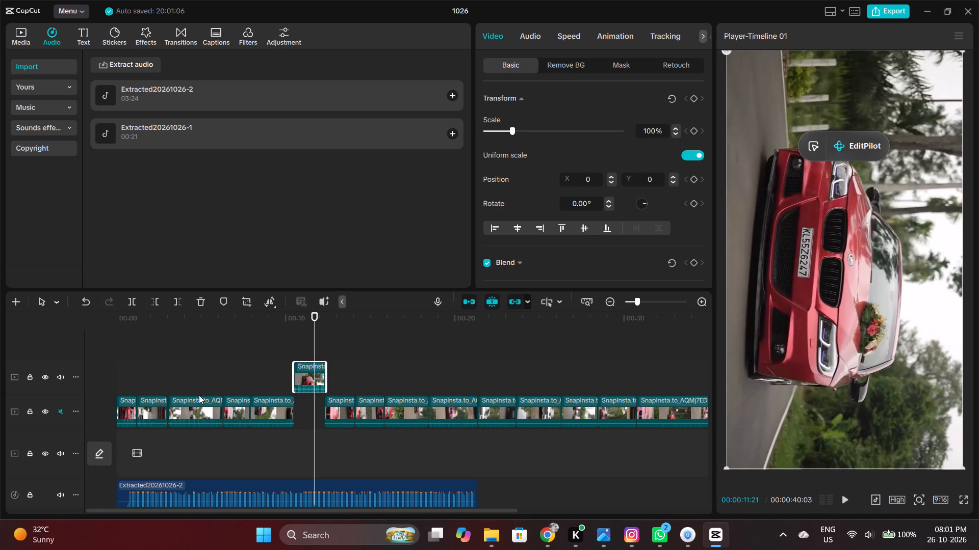
Delete the tiny gap between the second and third clips on the main video track.
{"action": "scroll", "coordinate": [168, 401], "scroll_direction": "up", "scroll_amount": 13, "text": "ctrl"}
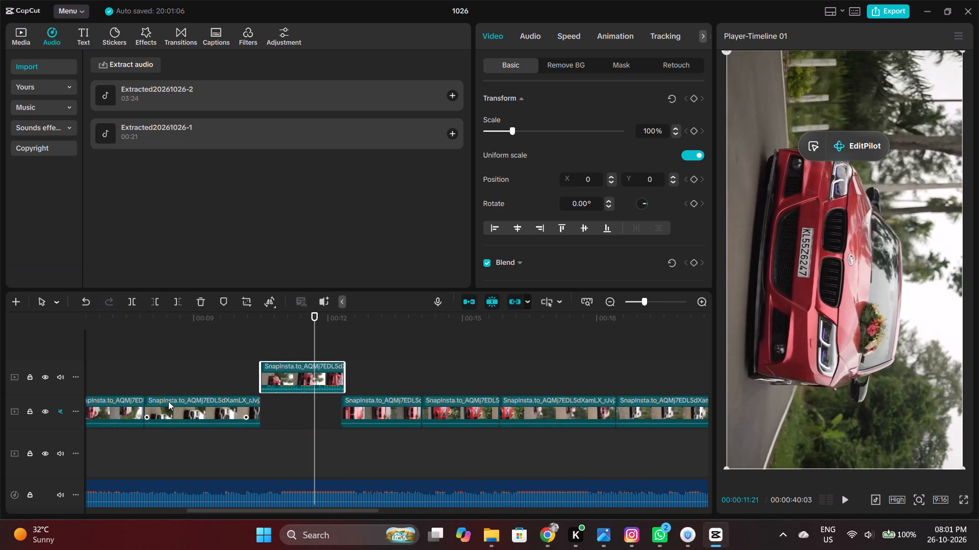
{"action": "left_click_drag", "start_coordinate": [211, 509], "coordinate": [117, 511]}
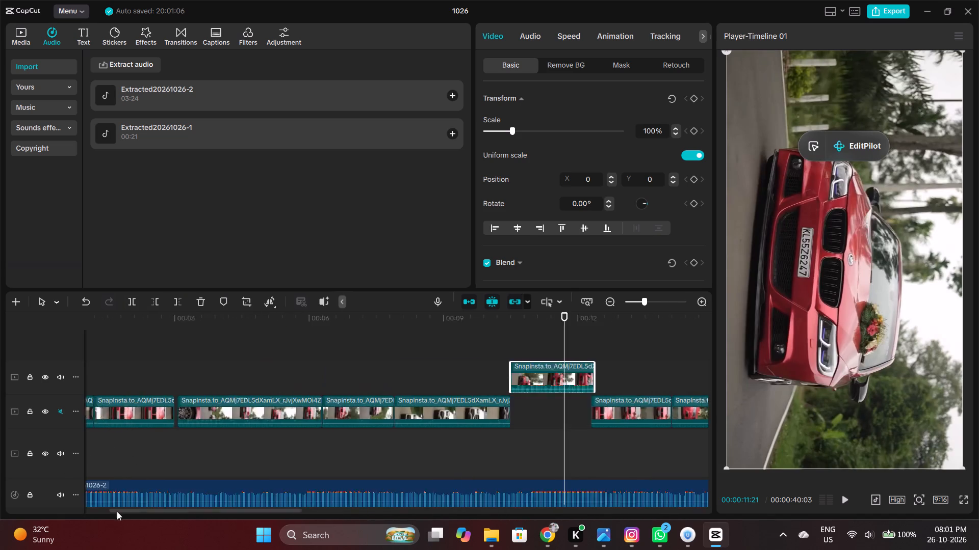
{"action": "left_click_drag", "start_coordinate": [117, 511], "coordinate": [111, 511]}
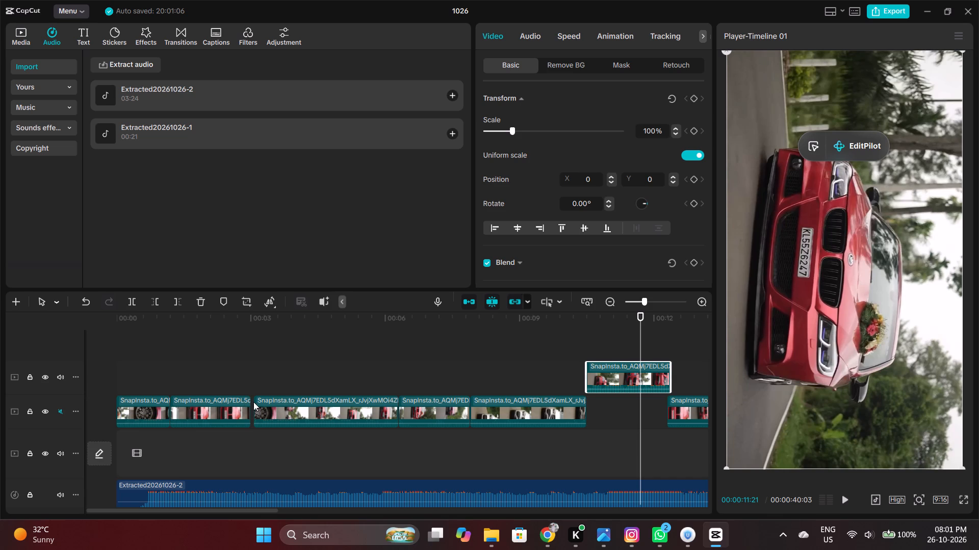
{"action": "right_click", "coordinate": [251, 401]}
{"action": "left_click", "coordinate": [266, 409]}
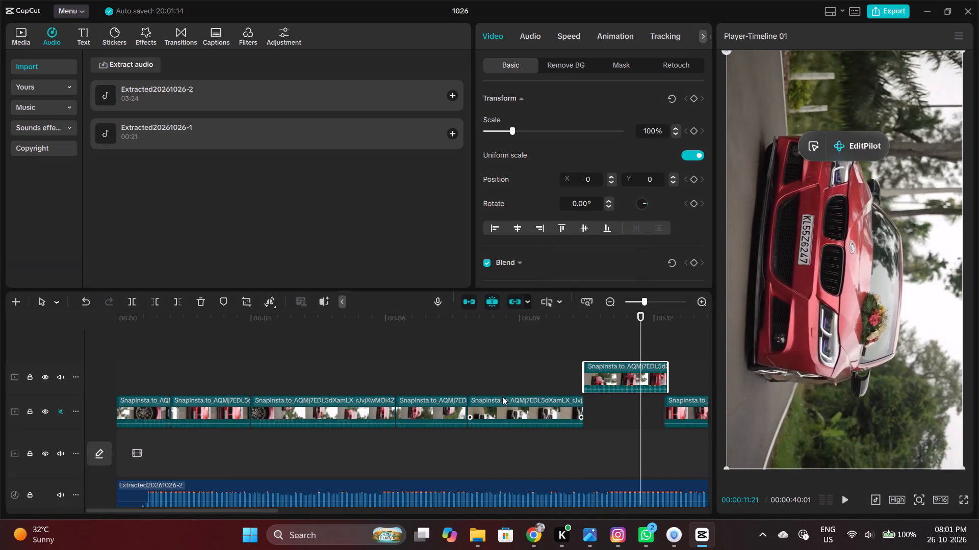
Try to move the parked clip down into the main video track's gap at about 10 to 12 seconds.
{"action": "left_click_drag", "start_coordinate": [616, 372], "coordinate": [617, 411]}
Replay the edit from the start and delete the white car clip at about 8 to 10 seconds on the main video track.
{"action": "left_click", "coordinate": [142, 361]}
{"action": "left_click_drag", "start_coordinate": [142, 361], "coordinate": [99, 370]}
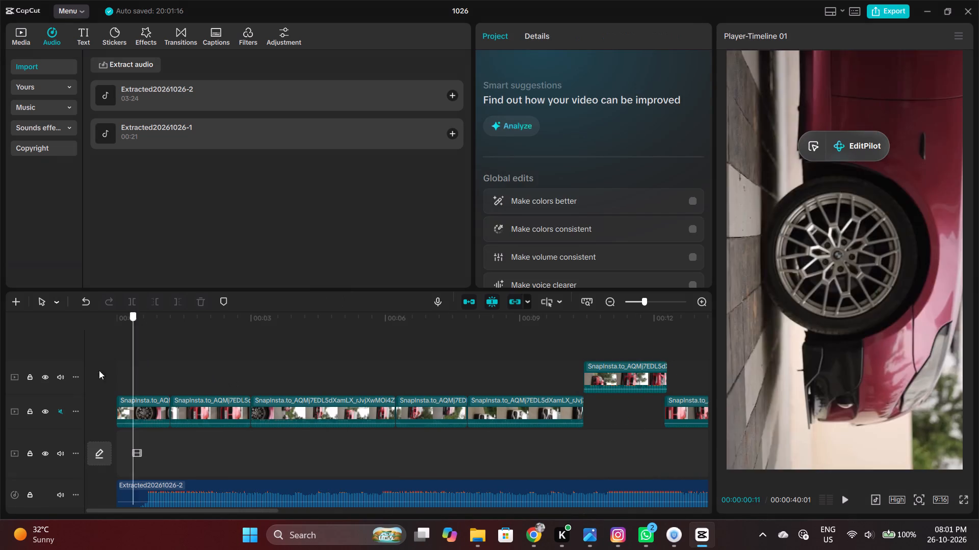
{"action": "left_click_drag", "start_coordinate": [99, 370], "coordinate": [87, 373]}
{"action": "key", "text": "space"}
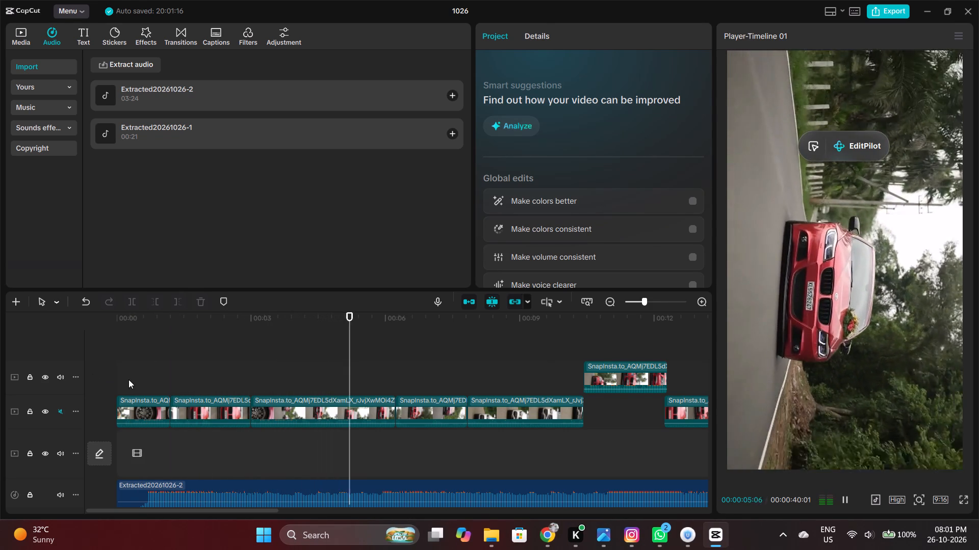
{"action": "scroll", "coordinate": [153, 386], "scroll_direction": "down", "scroll_amount": 10, "text": "ctrl"}
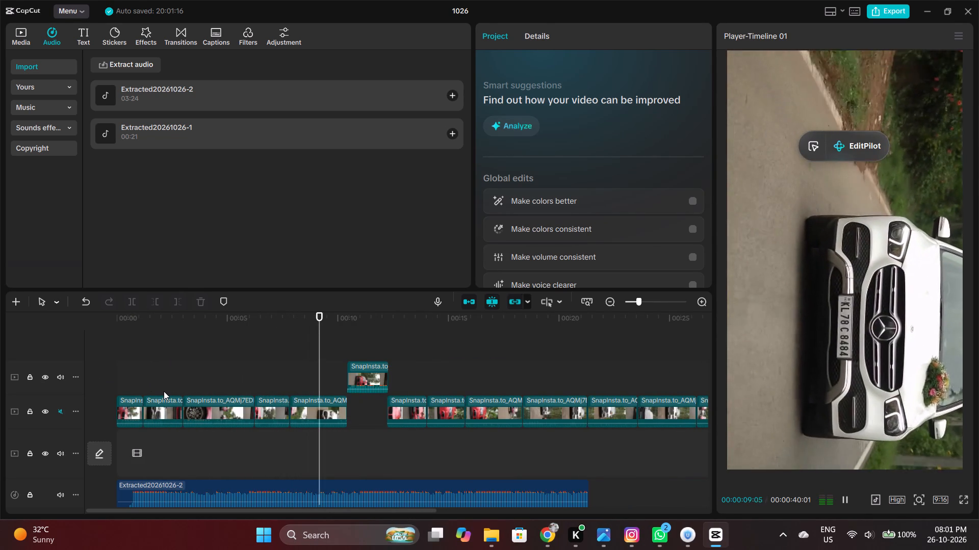
{"action": "key", "text": "space"}
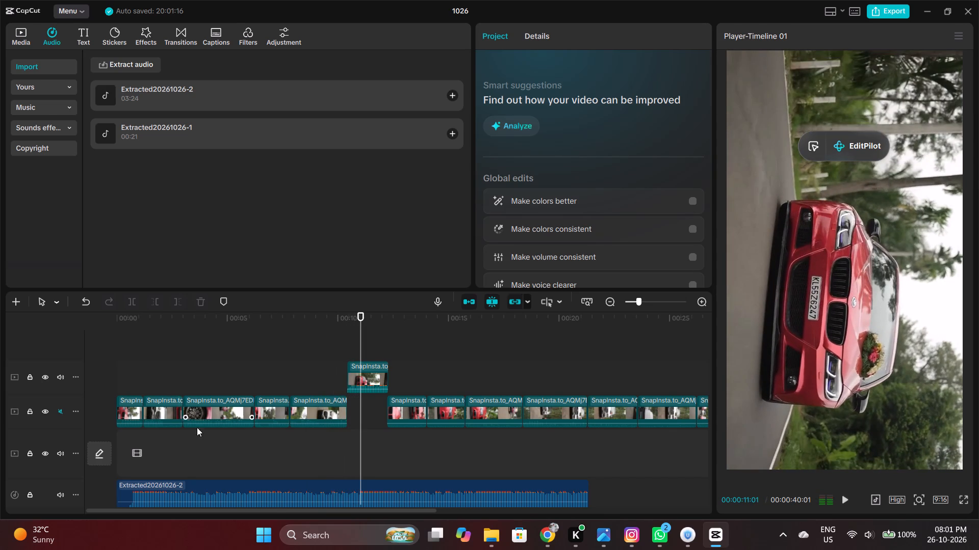
{"action": "left_click", "coordinate": [317, 413]}
{"action": "key", "text": "BackSpace"}
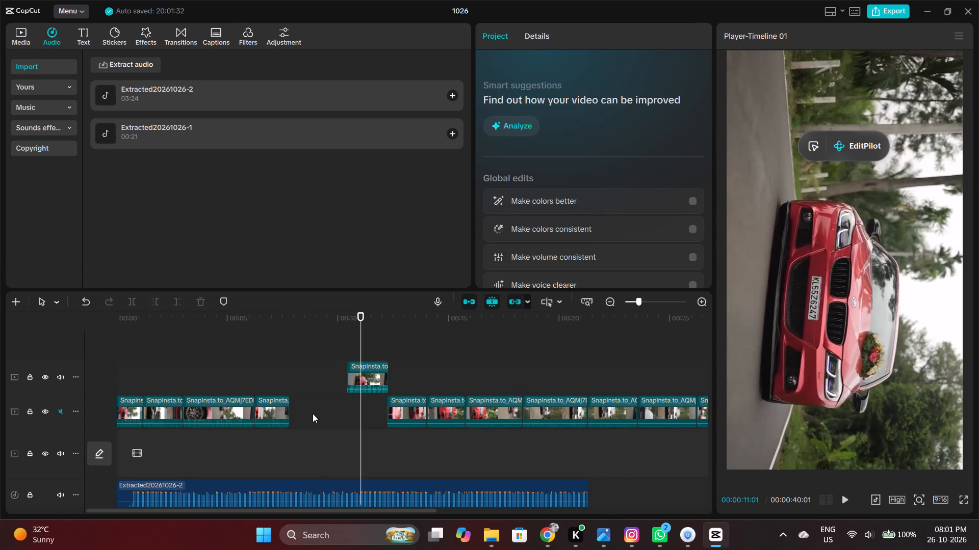
Mute the upper video track holding the parked clip.
{"action": "left_click", "coordinate": [55, 374]}
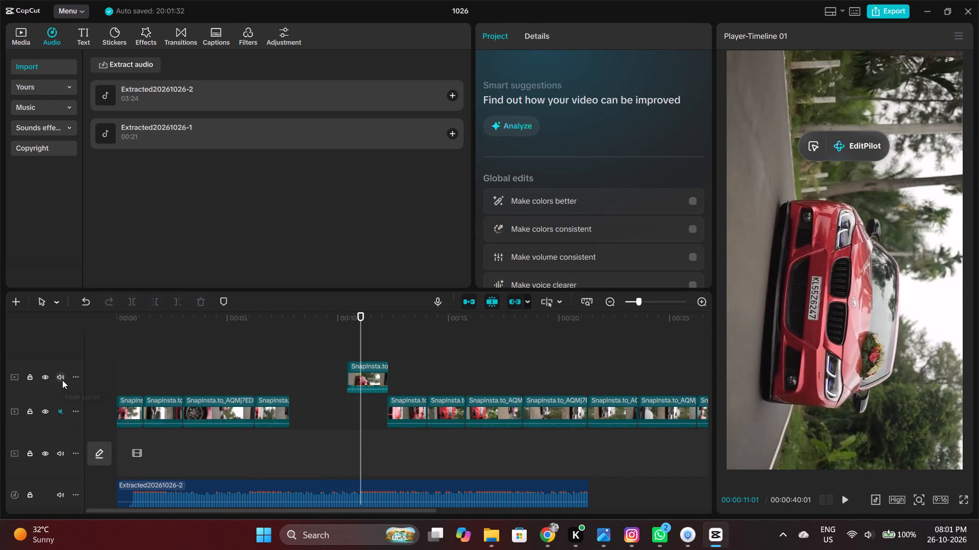
{"action": "left_click", "coordinate": [62, 380]}
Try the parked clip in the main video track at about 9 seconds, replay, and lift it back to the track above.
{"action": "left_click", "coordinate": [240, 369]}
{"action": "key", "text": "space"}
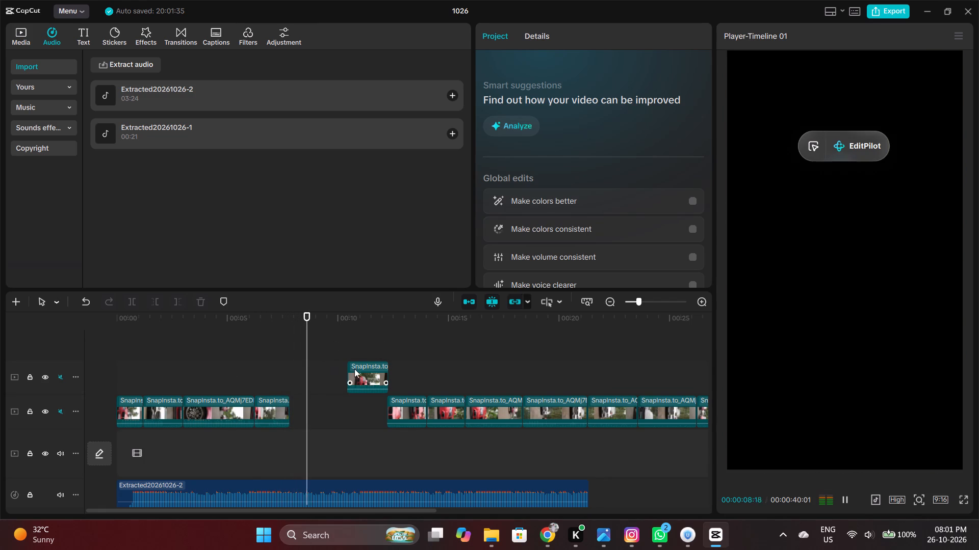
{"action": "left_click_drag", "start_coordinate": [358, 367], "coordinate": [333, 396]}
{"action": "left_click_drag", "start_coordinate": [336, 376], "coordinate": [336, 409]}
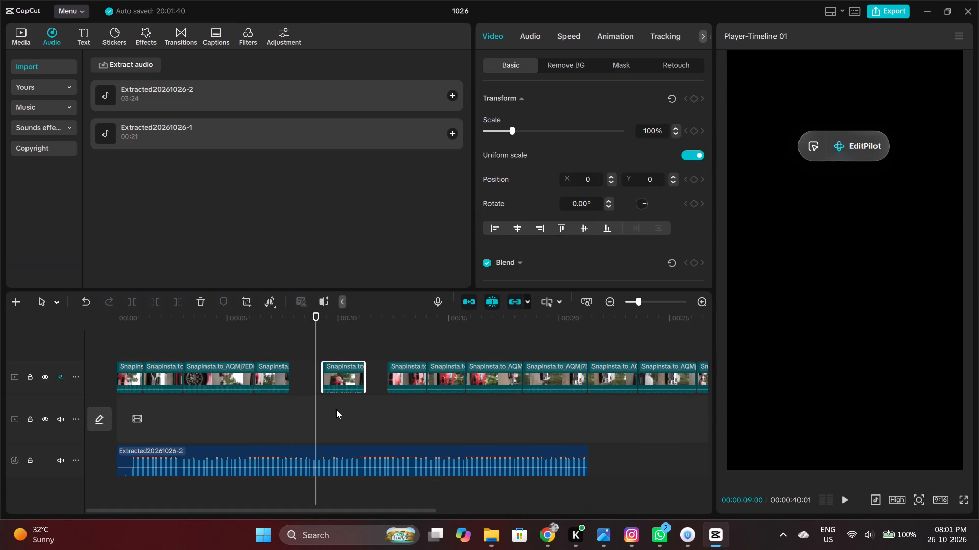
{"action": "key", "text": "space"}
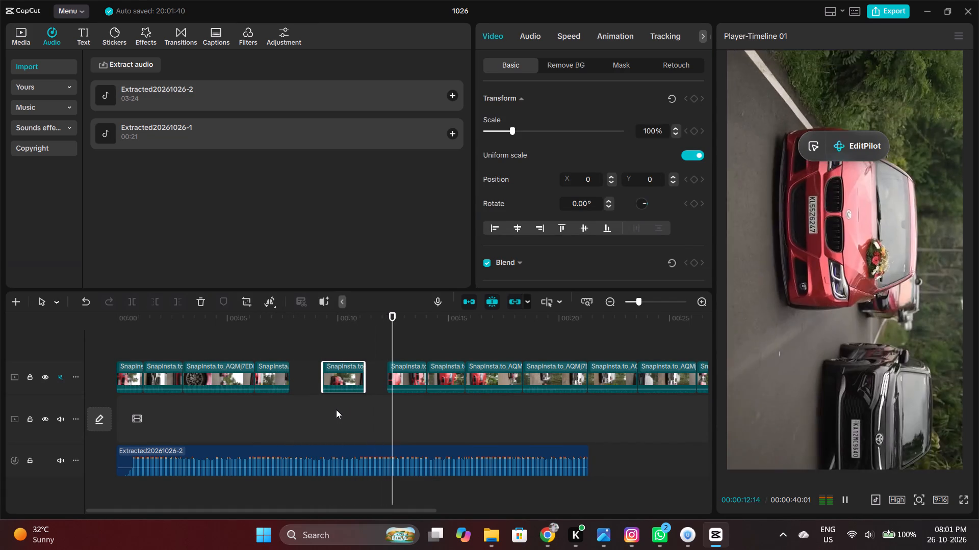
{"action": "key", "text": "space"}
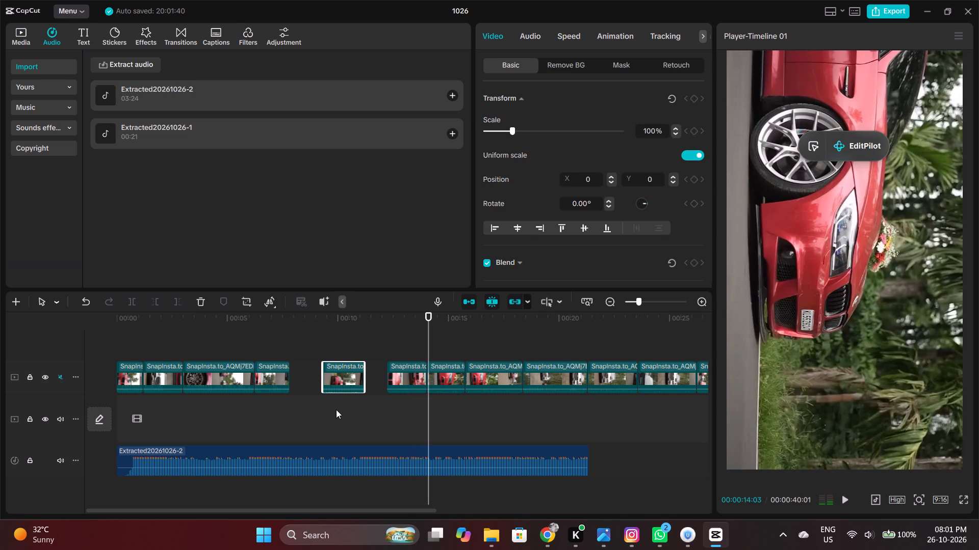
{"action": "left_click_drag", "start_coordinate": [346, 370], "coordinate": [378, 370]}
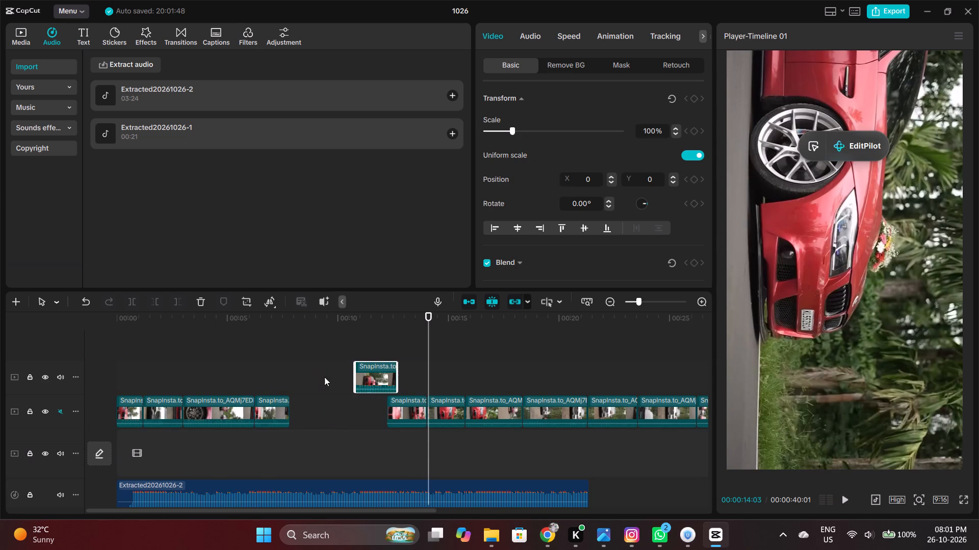
Move the 12-second clip into third place, parking the former third clip above at about 10 seconds and the fourth at about 12 seconds.
{"action": "left_click_drag", "start_coordinate": [272, 410], "coordinate": [337, 418]}
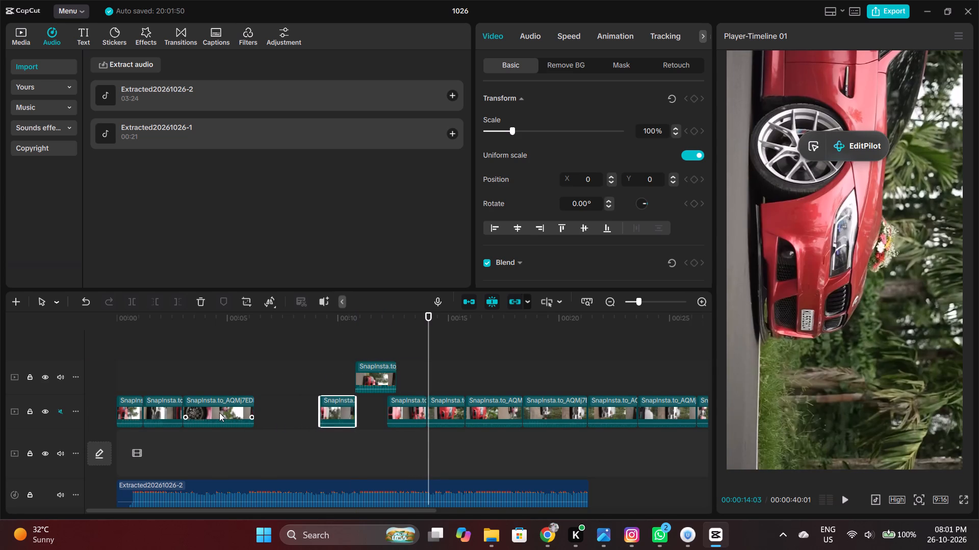
{"action": "left_click_drag", "start_coordinate": [219, 413], "coordinate": [275, 418]}
{"action": "left_click_drag", "start_coordinate": [402, 411], "coordinate": [205, 413]}
{"action": "left_click_drag", "start_coordinate": [342, 403], "coordinate": [407, 410]}
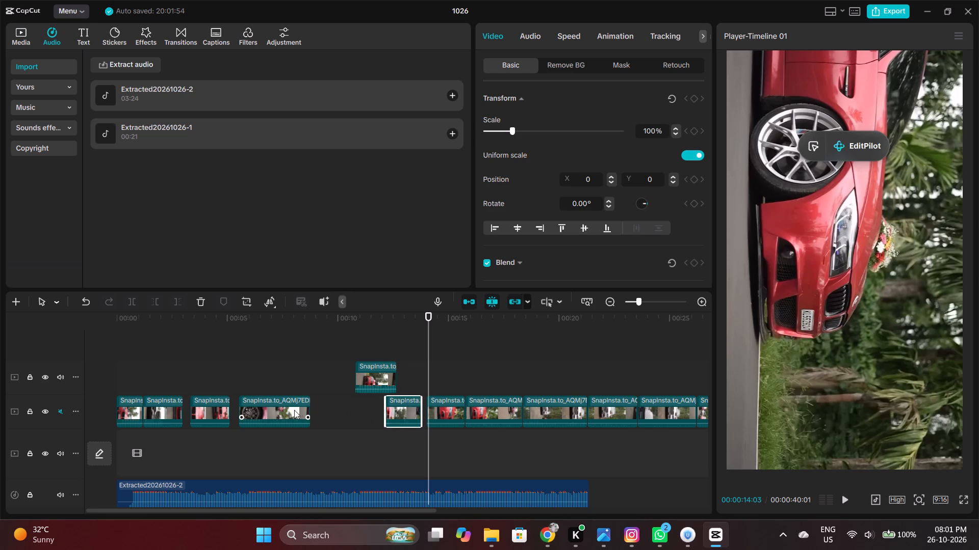
{"action": "left_click_drag", "start_coordinate": [288, 410], "coordinate": [389, 410]}
Place the clip parked at about 11 seconds at about 5.5 seconds on the main track, and the 14-second red car clip at about 8 seconds.
{"action": "left_click_drag", "start_coordinate": [385, 371], "coordinate": [271, 431]}
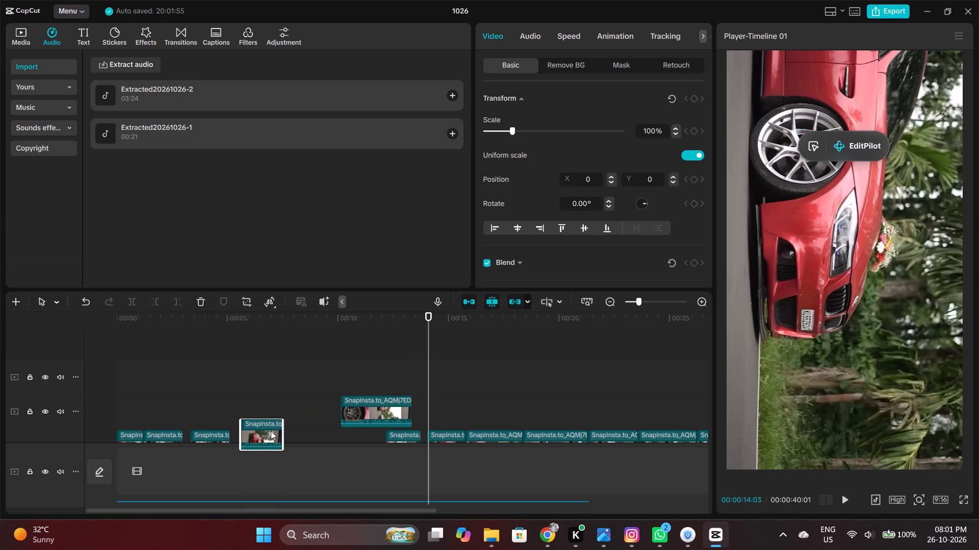
{"action": "left_click_drag", "start_coordinate": [271, 431], "coordinate": [270, 435]}
{"action": "key", "text": "space"}
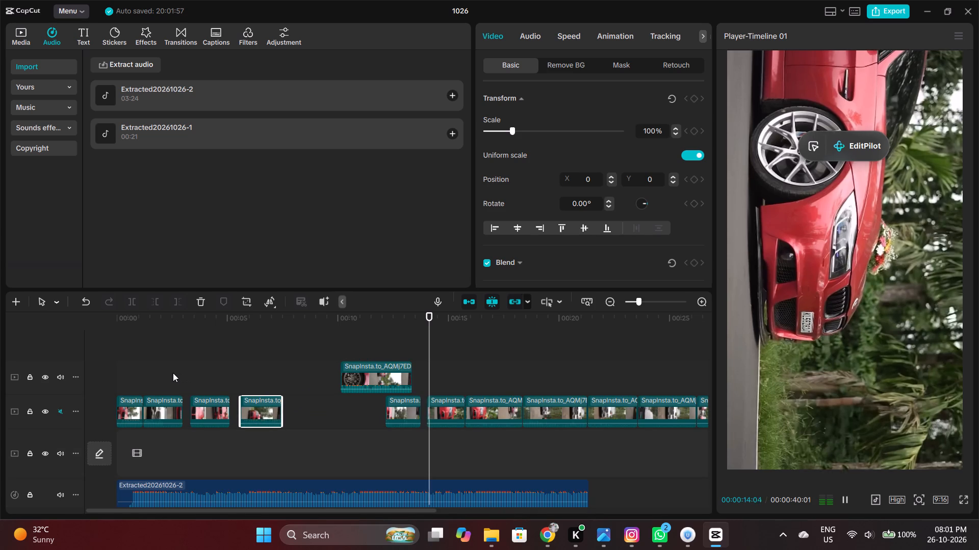
{"action": "key", "text": "space"}
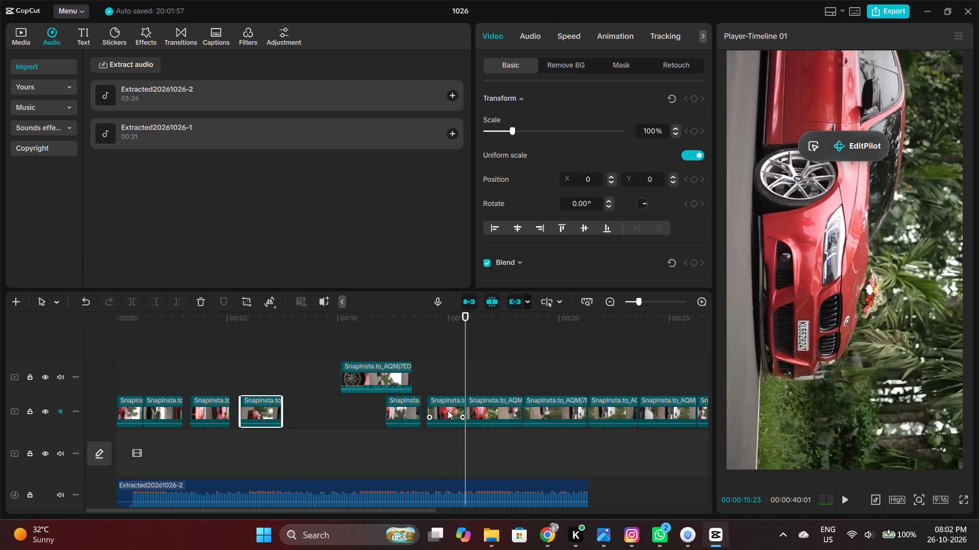
{"action": "left_click_drag", "start_coordinate": [447, 408], "coordinate": [314, 414]}
Replay the opening, move the third clip to about 10 seconds, and place the 8-second red car clip directly after the second clip.
{"action": "left_click", "coordinate": [167, 366]}
{"action": "left_click_drag", "start_coordinate": [166, 366], "coordinate": [109, 378]}
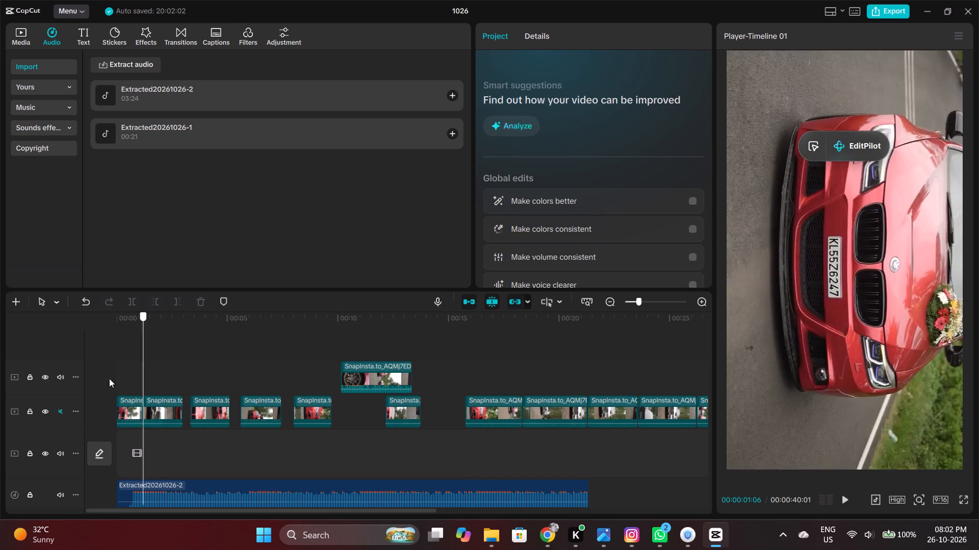
{"action": "left_click_drag", "start_coordinate": [109, 378], "coordinate": [94, 381]}
{"action": "key", "text": "space"}
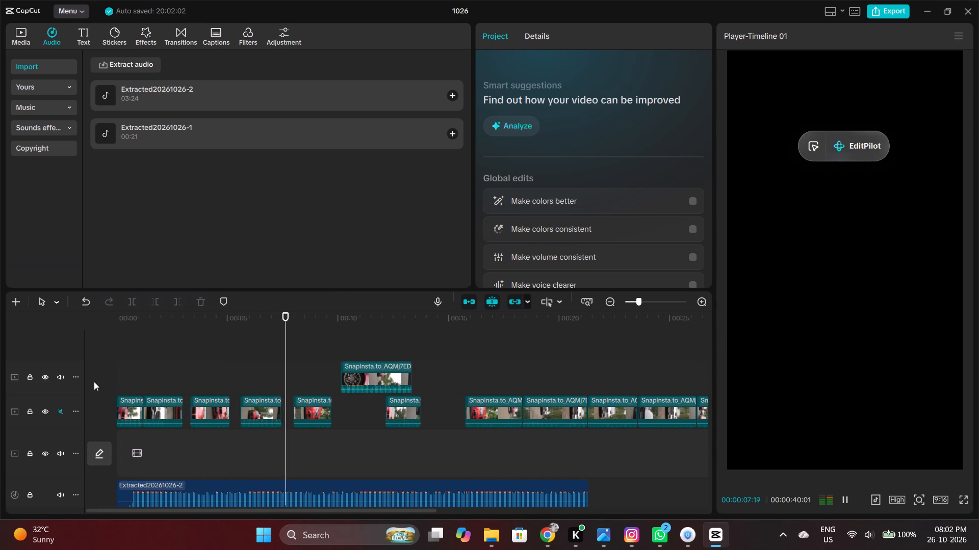
{"action": "key", "text": "space"}
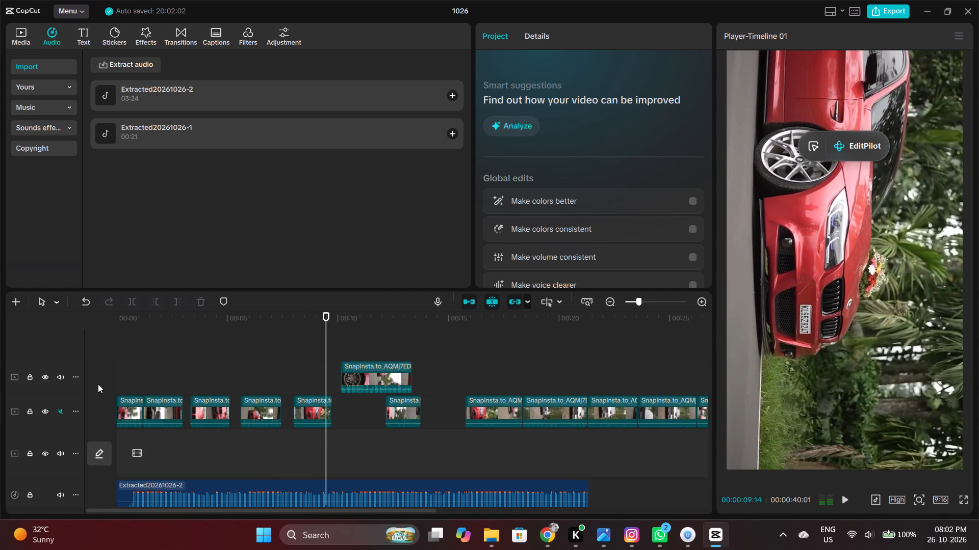
{"action": "left_click", "coordinate": [158, 388]}
{"action": "key", "text": "space"}
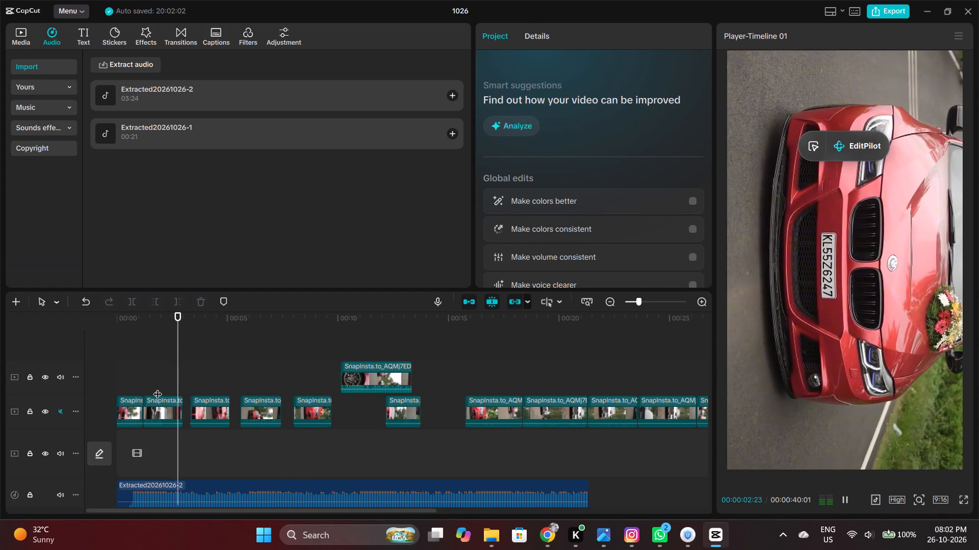
{"action": "key", "text": "space"}
{"action": "left_click_drag", "start_coordinate": [213, 409], "coordinate": [363, 410]}
{"action": "left_click_drag", "start_coordinate": [310, 403], "coordinate": [200, 401]}
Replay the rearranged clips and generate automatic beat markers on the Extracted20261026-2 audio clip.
{"action": "left_click", "coordinate": [167, 370]}
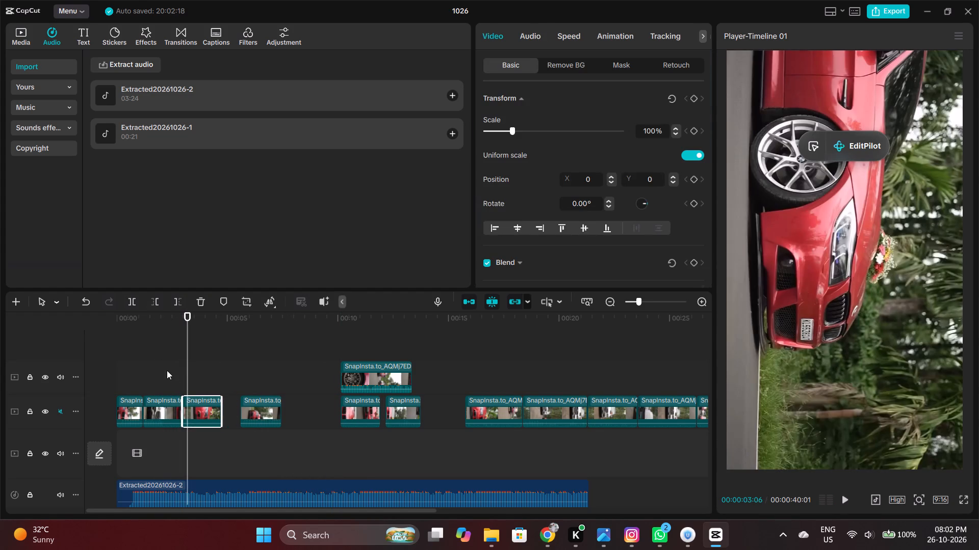
{"action": "key", "text": "space"}
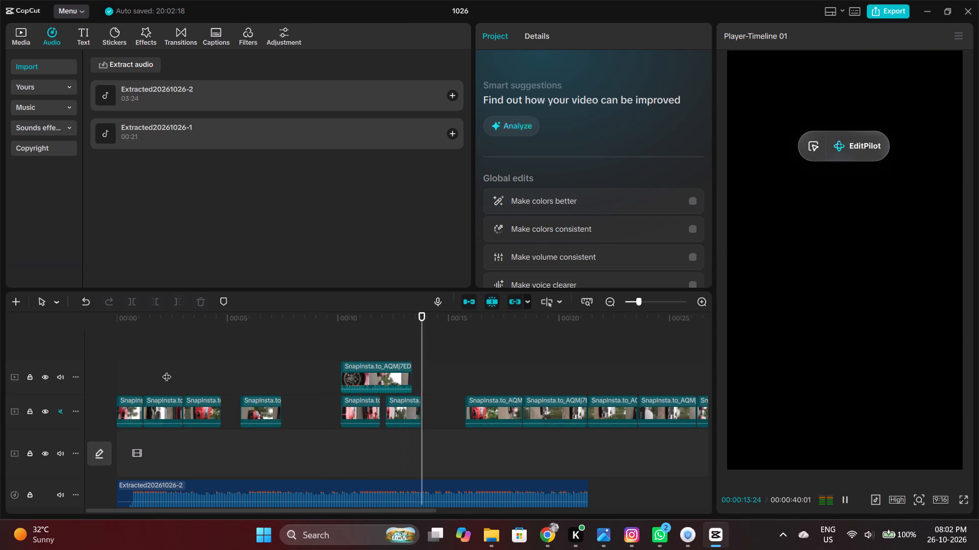
{"action": "scroll", "coordinate": [167, 370], "scroll_direction": "down", "scroll_amount": 5, "text": "ctrl"}
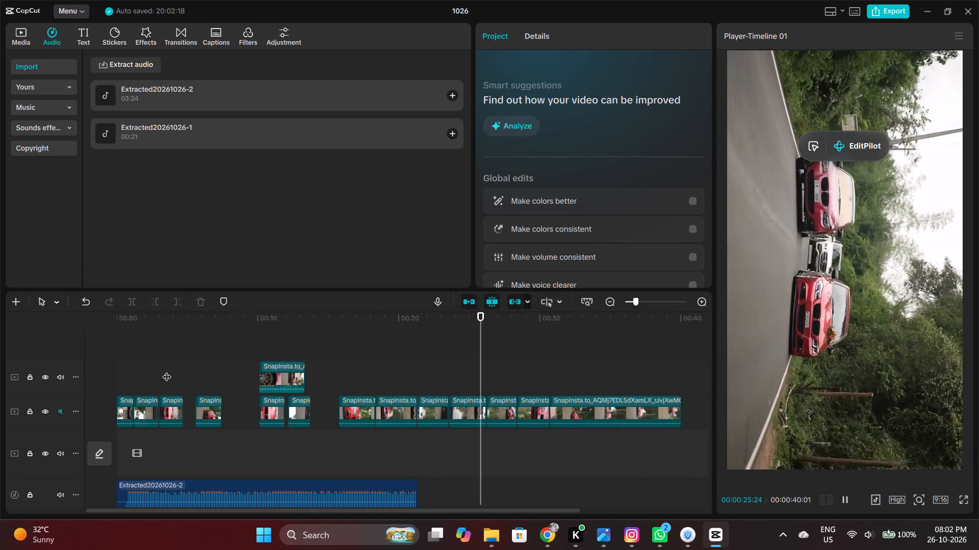
{"action": "left_click", "coordinate": [213, 482]}
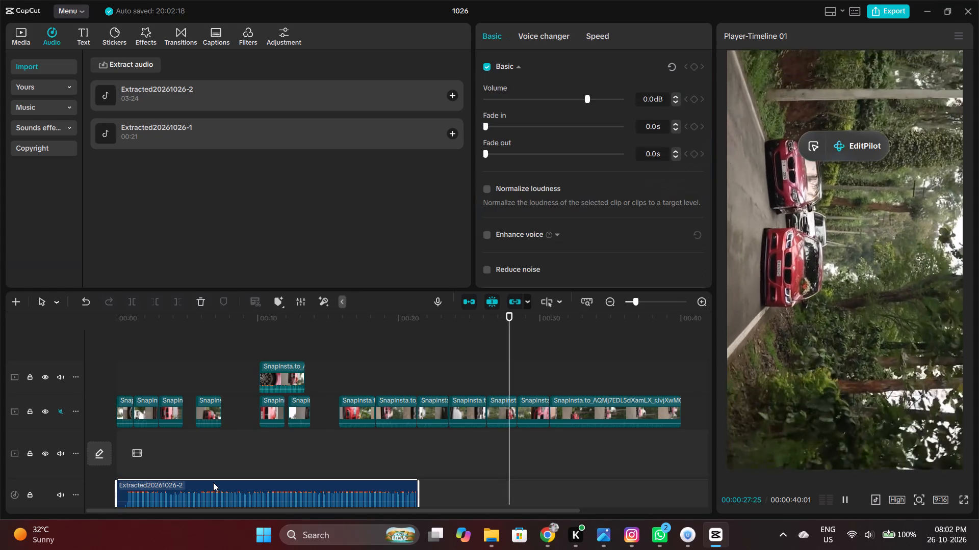
{"action": "key", "text": "space"}
{"action": "left_click", "coordinate": [275, 299]}
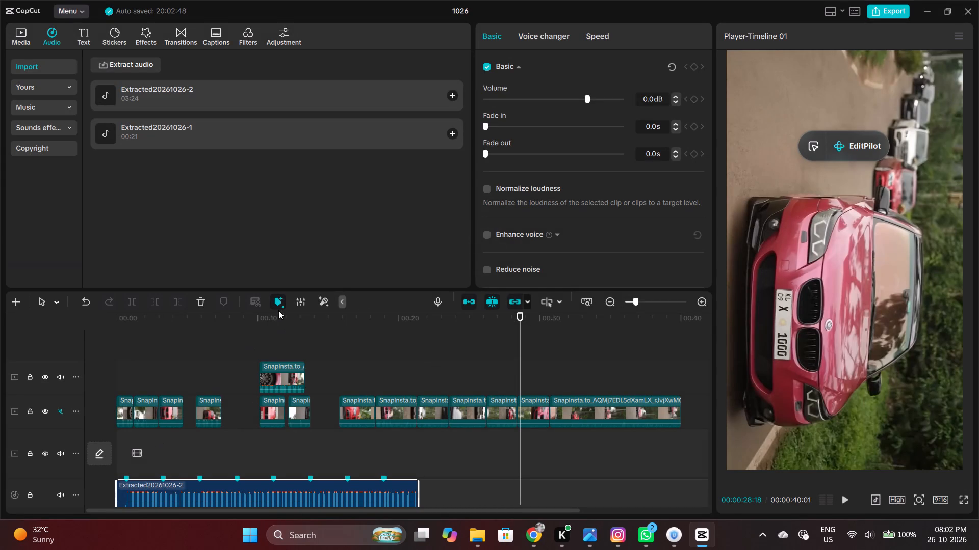
Play through the timeline to check the clips against the beat markers and review the remaining footage.
{"action": "left_click", "coordinate": [122, 432]}
{"action": "key", "text": "space"}
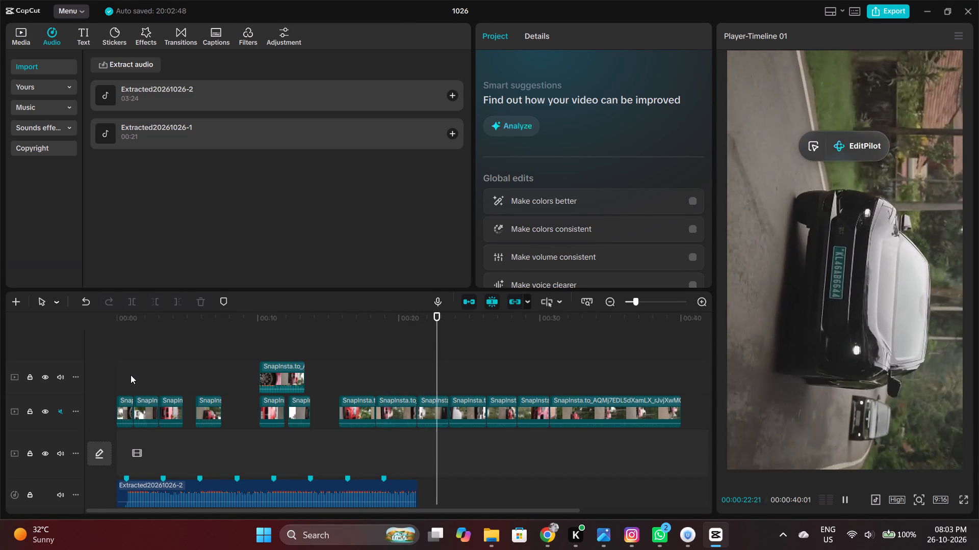
{"action": "key", "text": "space"}
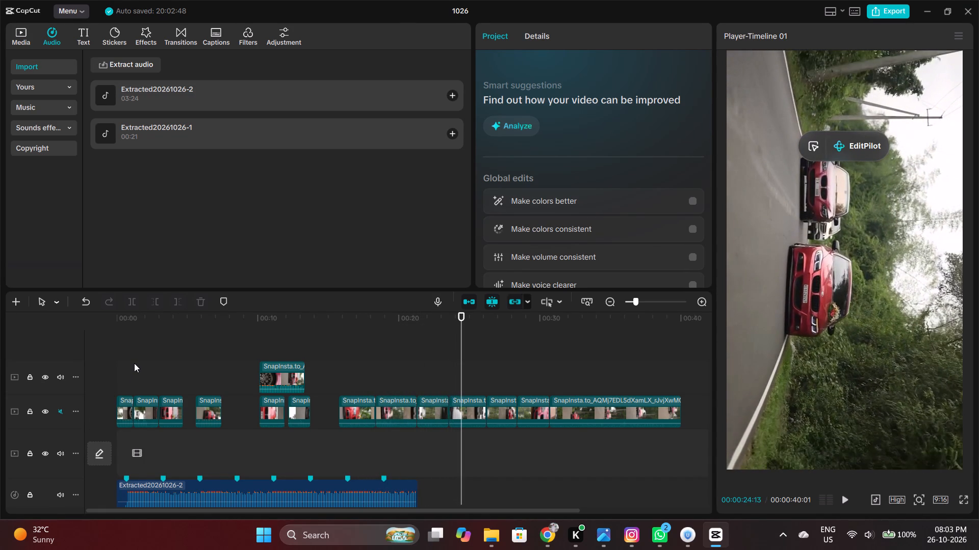
{"action": "left_click", "coordinate": [133, 363]}
{"action": "left_click_drag", "start_coordinate": [133, 363], "coordinate": [464, 389]}
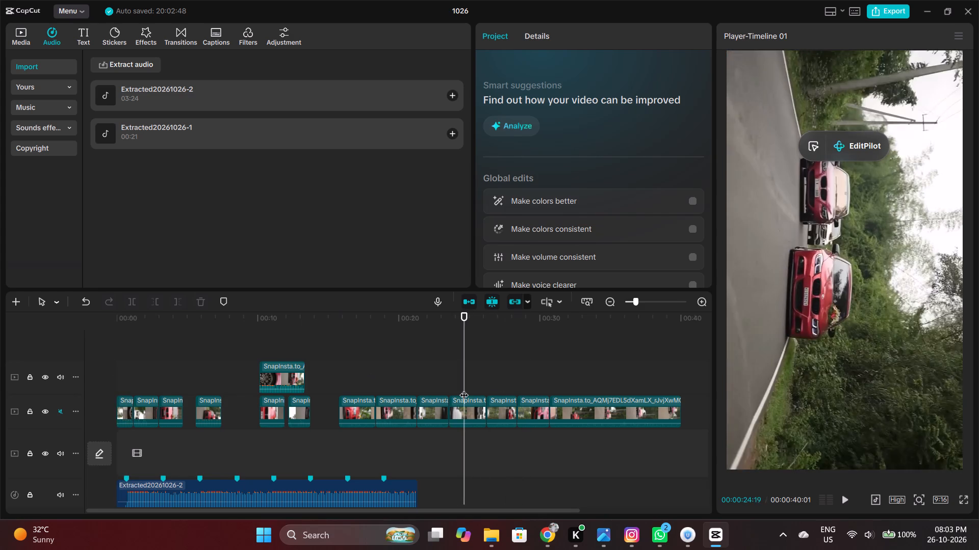
{"action": "key", "text": "space"}
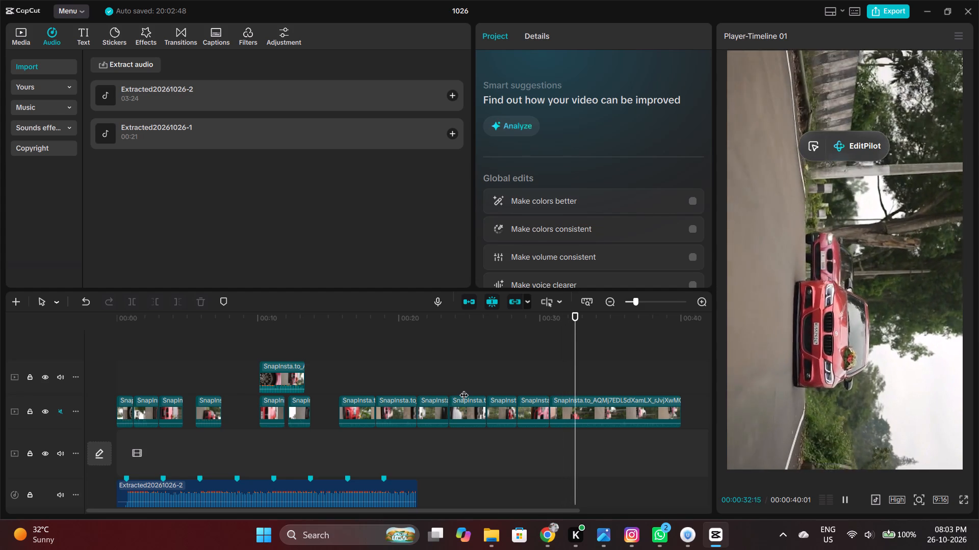
{"action": "key", "text": "space"}
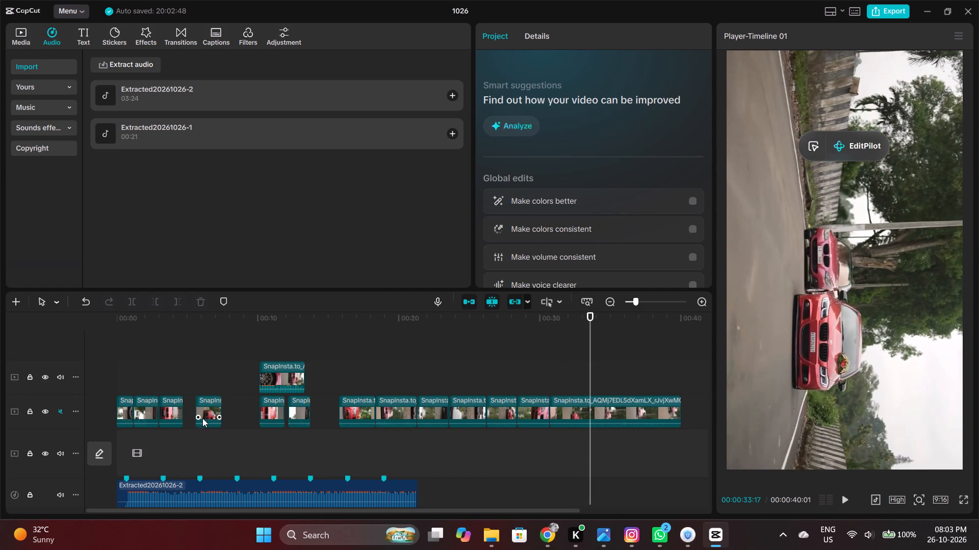
Move the fourth main-track clip to about 8 seconds, directly before the clip at 10 seconds.
{"action": "left_click_drag", "start_coordinate": [202, 417], "coordinate": [238, 419]}
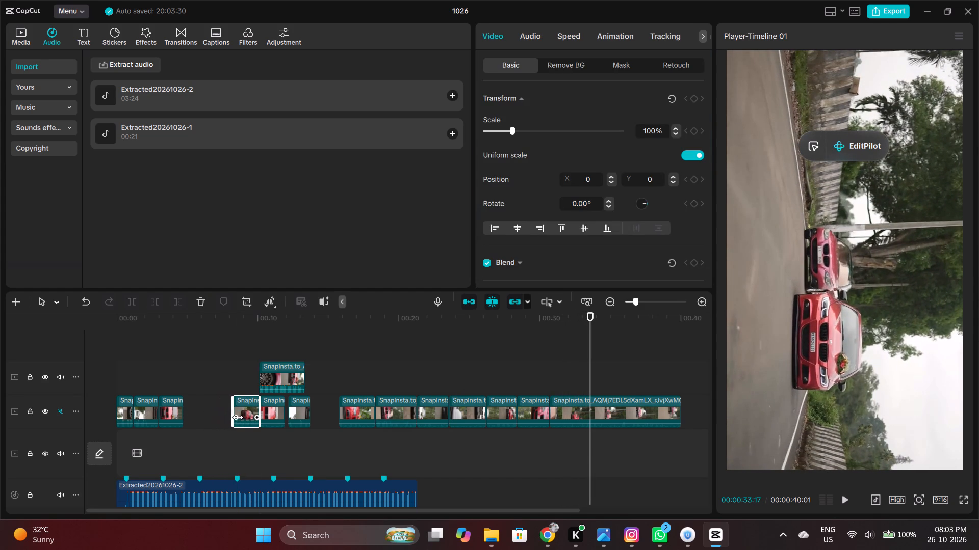
{"action": "left_click_drag", "start_coordinate": [238, 417], "coordinate": [313, 376]}
Spread the last six main-track clips apart with gaps, from the audio's end at about 21 seconds to about 45 seconds for the final clip.
{"action": "left_click_drag", "start_coordinate": [646, 411], "coordinate": [714, 410]}
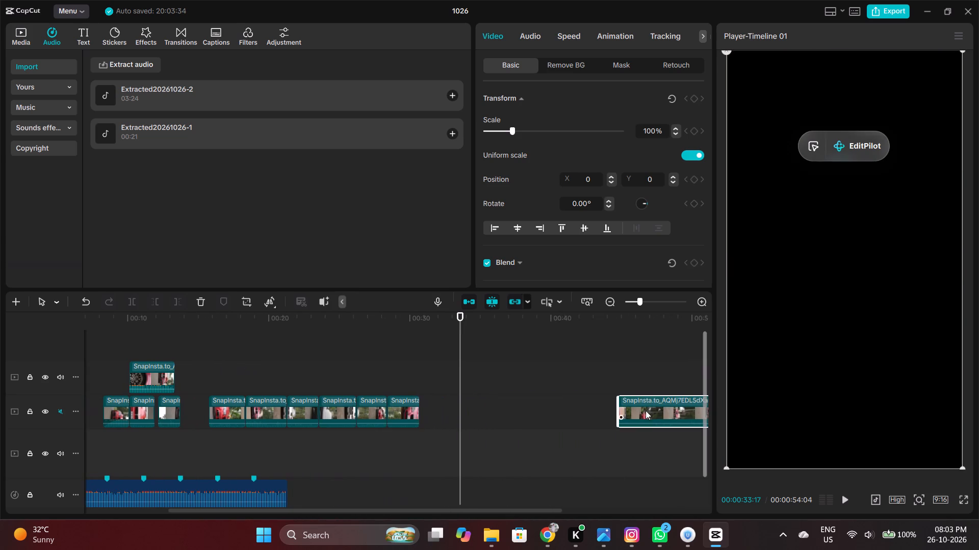
{"action": "left_click_drag", "start_coordinate": [406, 410], "coordinate": [504, 414]}
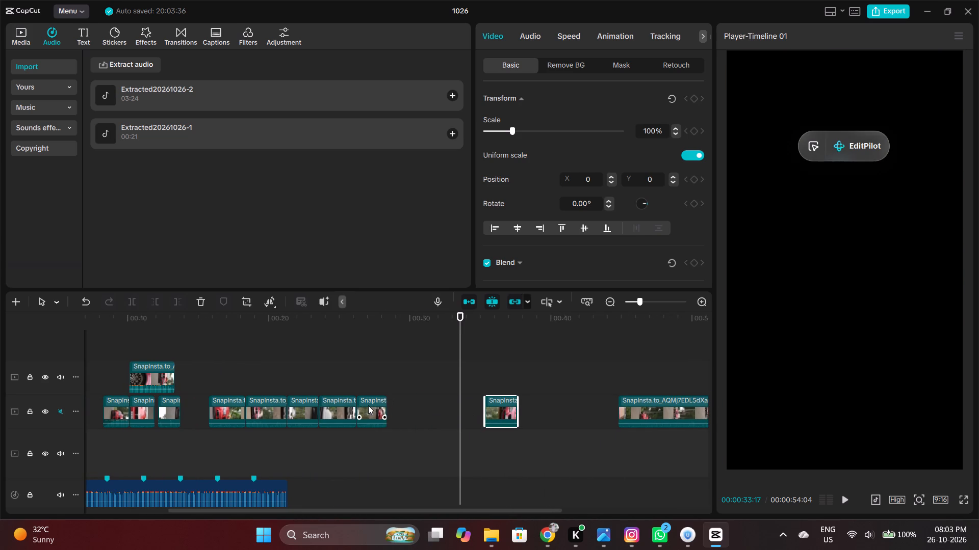
{"action": "left_click_drag", "start_coordinate": [370, 405], "coordinate": [454, 411]}
{"action": "left_click_drag", "start_coordinate": [339, 410], "coordinate": [421, 414]}
{"action": "left_click_drag", "start_coordinate": [308, 414], "coordinate": [382, 424]}
{"action": "left_click_drag", "start_coordinate": [276, 420], "coordinate": [325, 420]}
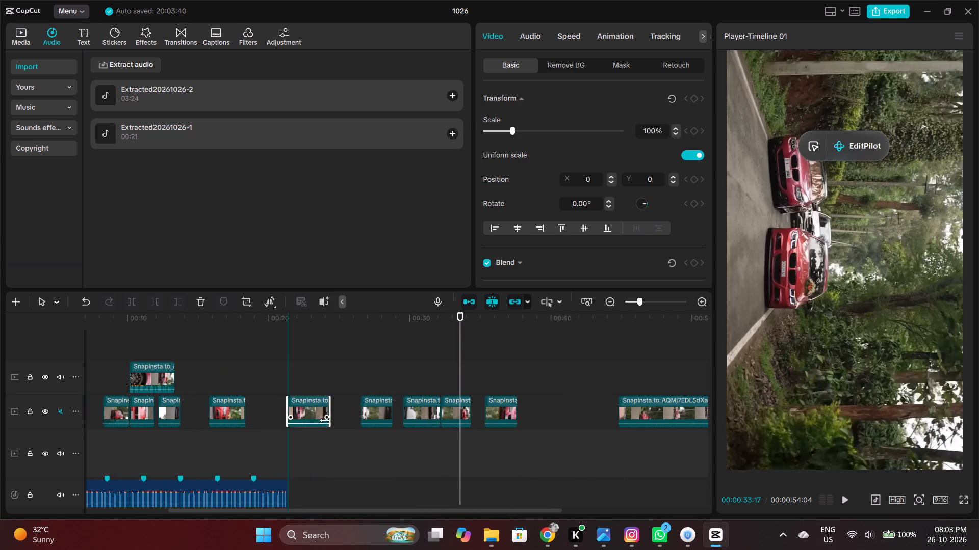
Shift the clip at the audio's end slightly later and move the 15-second clip onto the upper track at about 21 seconds.
{"action": "left_click_drag", "start_coordinate": [325, 420], "coordinate": [338, 420]}
{"action": "left_click_drag", "start_coordinate": [228, 414], "coordinate": [310, 423]}
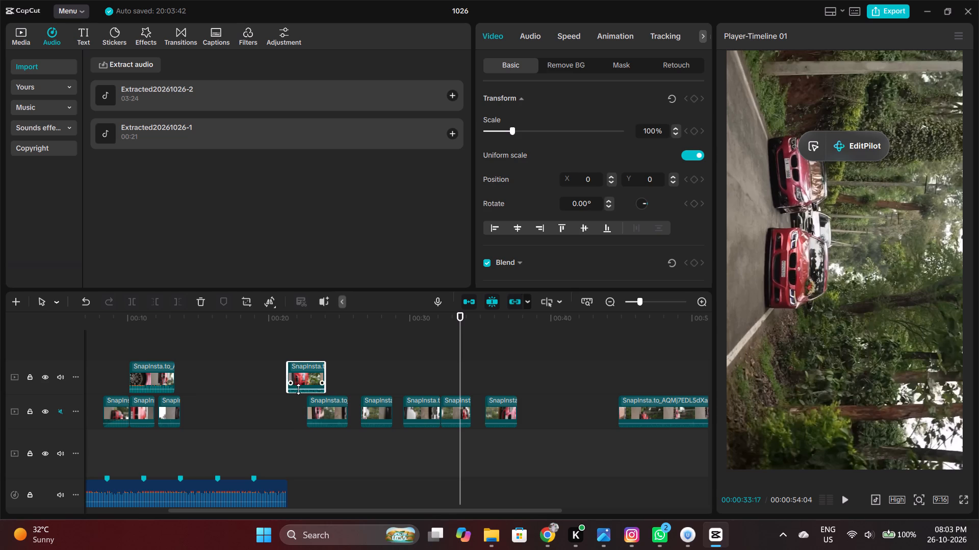
Bring the long final clip forward onto an overlay track, starting at about 14 seconds.
{"action": "left_click_drag", "start_coordinate": [639, 407], "coordinate": [204, 409]}
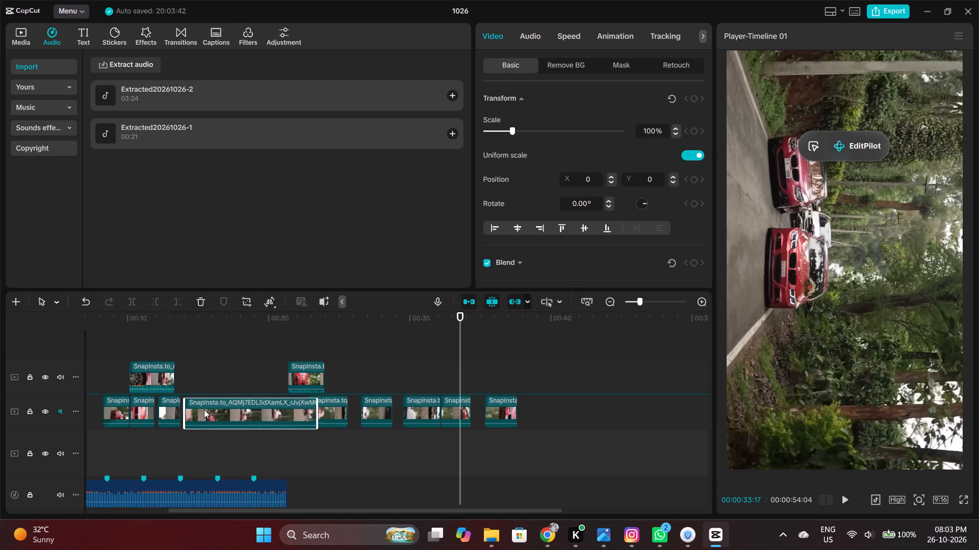
{"action": "left_click_drag", "start_coordinate": [204, 409], "coordinate": [202, 409]}
{"action": "scroll", "coordinate": [204, 408], "scroll_direction": "down", "scroll_amount": 5, "text": "ctrl"}
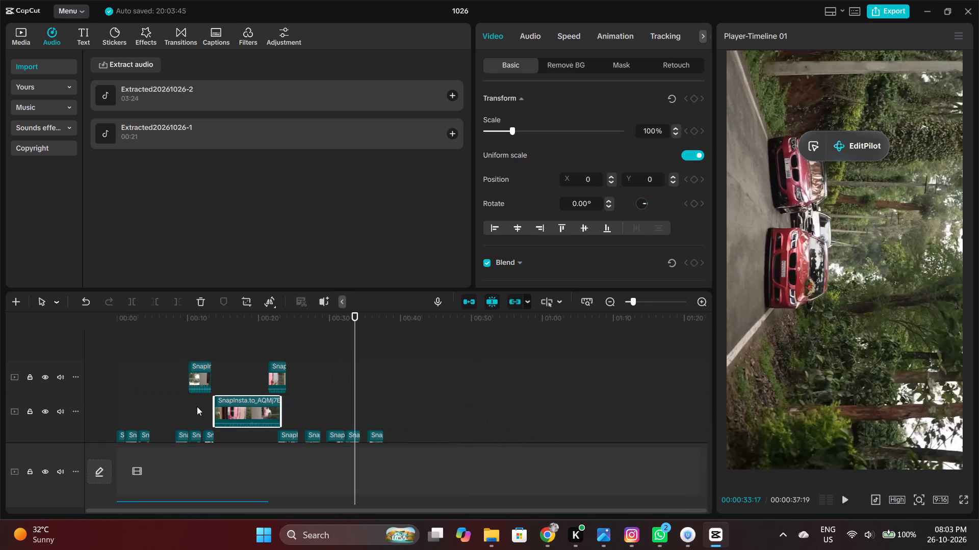
{"action": "scroll", "coordinate": [163, 415], "scroll_direction": "down", "scroll_amount": 5}
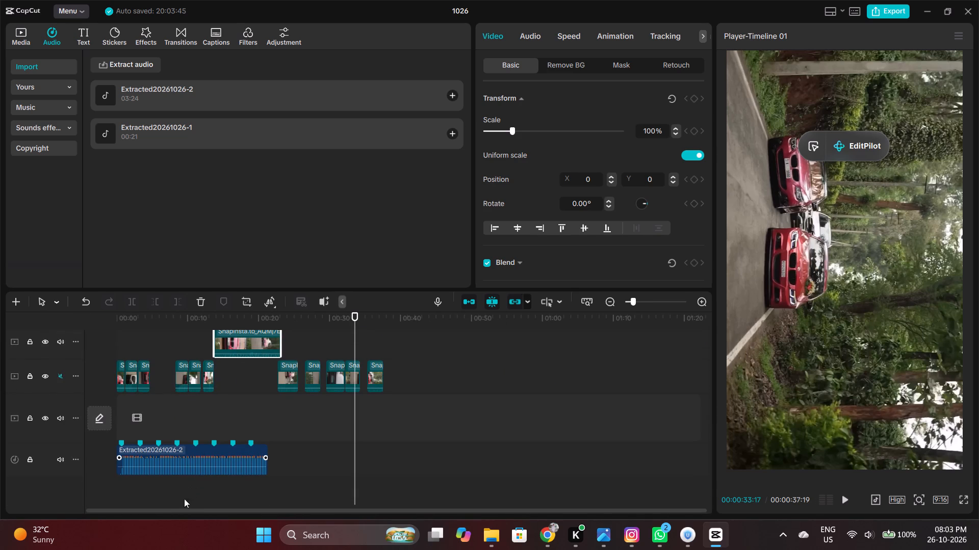
{"action": "left_click_drag", "start_coordinate": [183, 509], "coordinate": [161, 507]}
Move the second through sixth main-track clips later, placing them at about 8.5, 10, 14.5, 18 and 21 seconds.
{"action": "scroll", "coordinate": [207, 374], "scroll_direction": "up", "scroll_amount": 6, "text": "ctrl"}
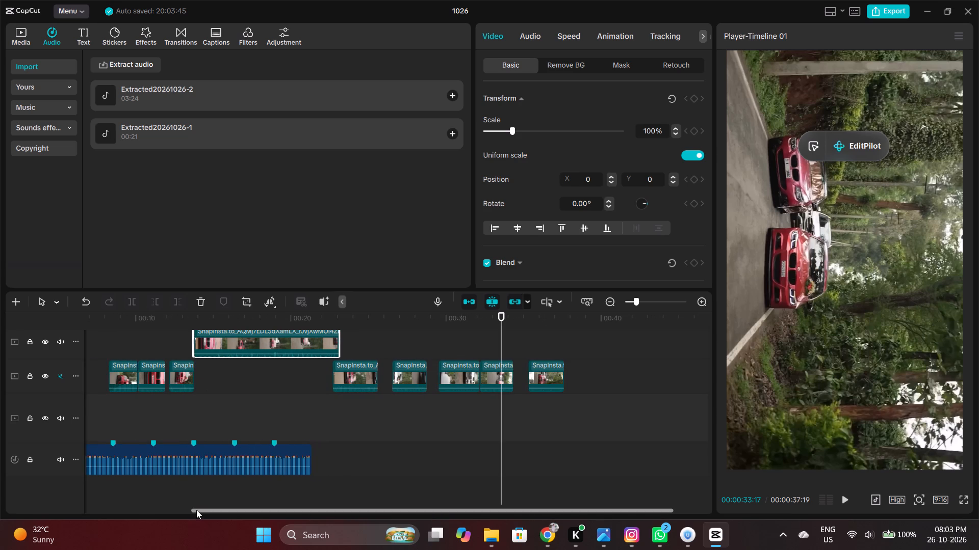
{"action": "left_click_drag", "start_coordinate": [196, 510], "coordinate": [85, 510]}
{"action": "left_click_drag", "start_coordinate": [321, 379], "coordinate": [455, 379]}
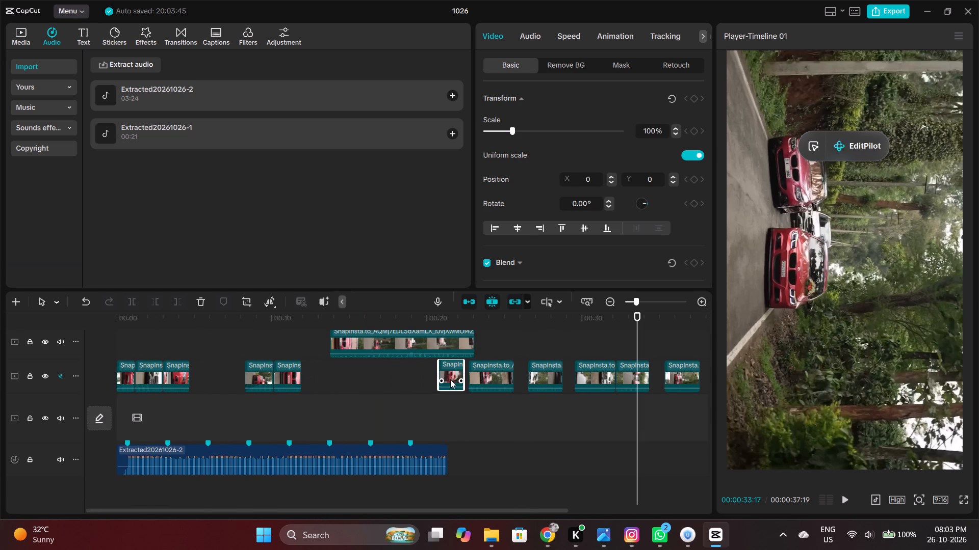
{"action": "left_click_drag", "start_coordinate": [282, 362], "coordinate": [403, 364]}
{"action": "left_click_drag", "start_coordinate": [258, 367], "coordinate": [316, 367]}
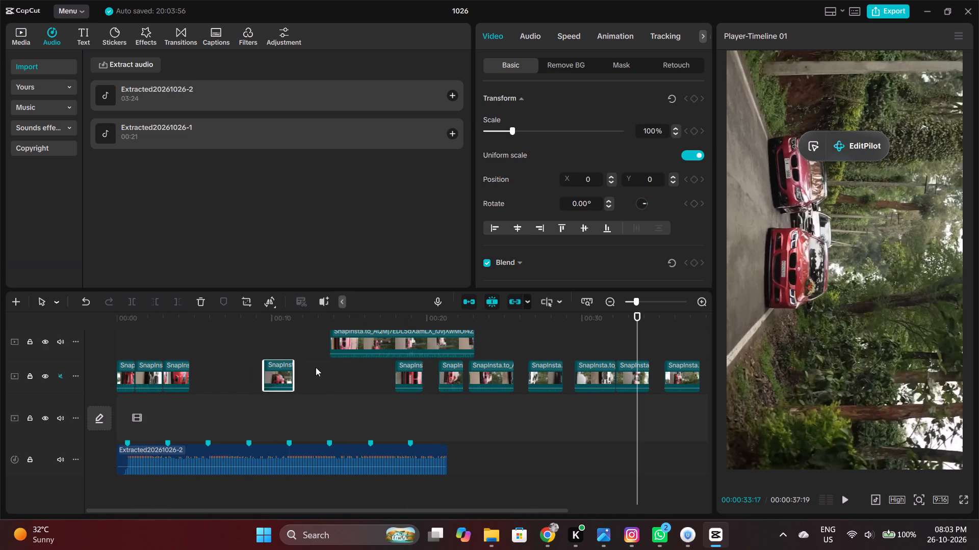
{"action": "left_click_drag", "start_coordinate": [316, 367], "coordinate": [358, 367]}
{"action": "left_click_drag", "start_coordinate": [173, 370], "coordinate": [287, 373]}
{"action": "left_click_drag", "start_coordinate": [148, 374], "coordinate": [264, 386]}
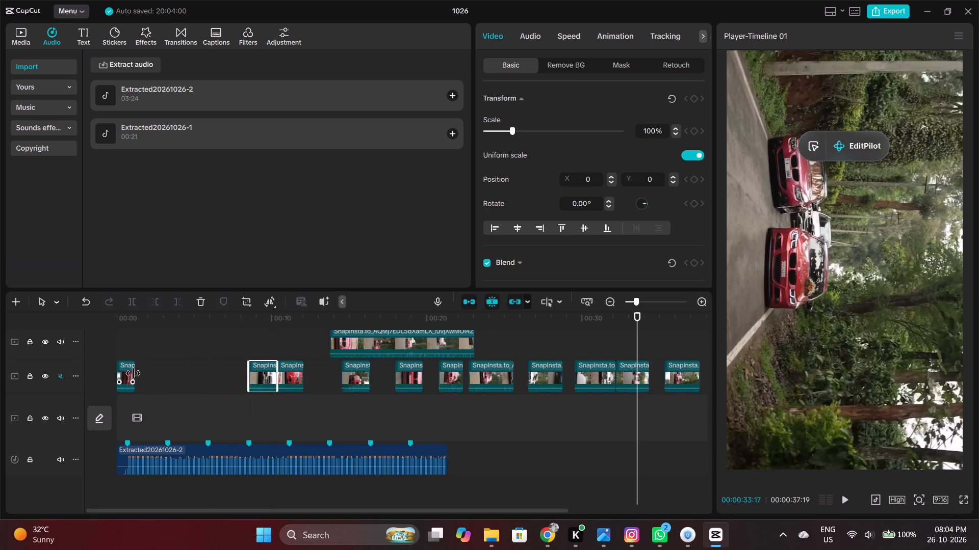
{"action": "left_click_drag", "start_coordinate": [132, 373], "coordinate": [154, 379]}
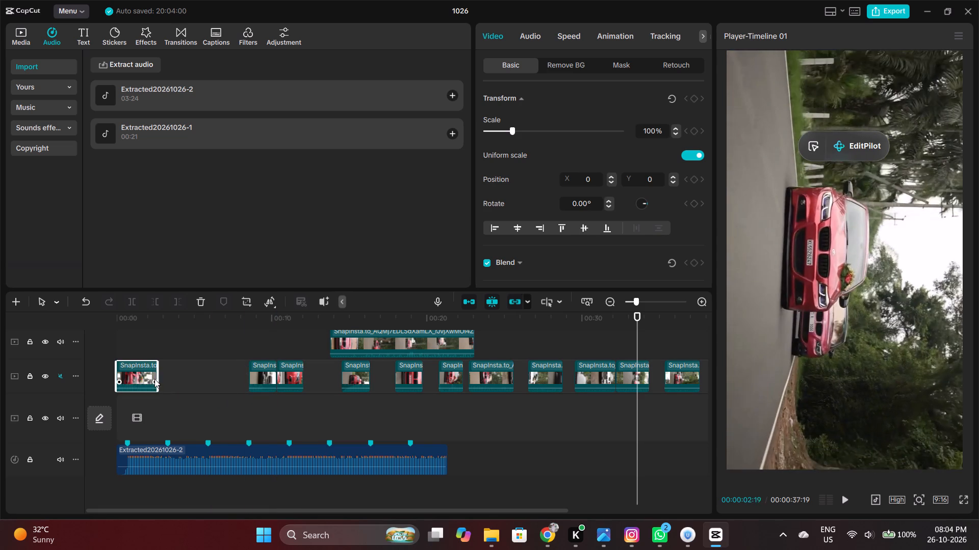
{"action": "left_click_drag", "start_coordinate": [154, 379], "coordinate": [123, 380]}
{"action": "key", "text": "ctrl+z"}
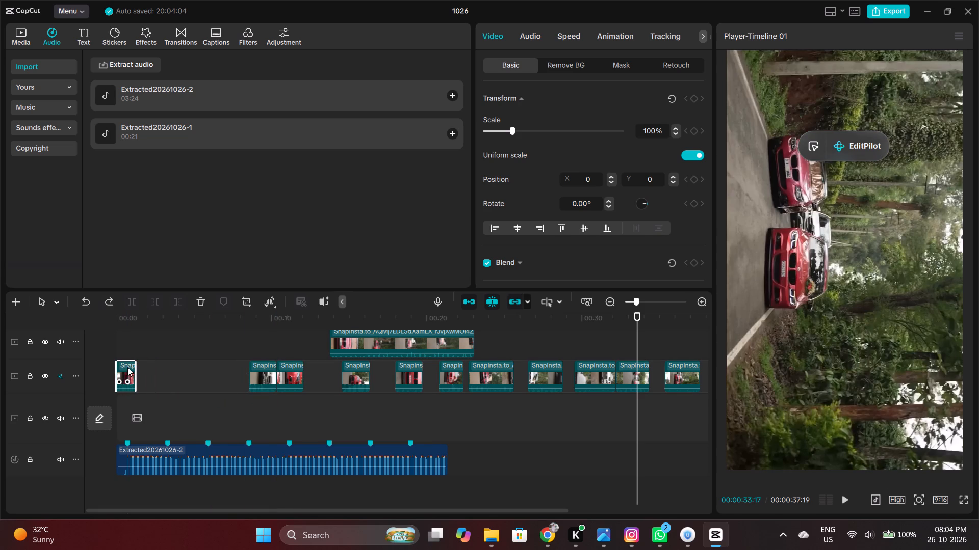
Place the long clip at the start of the main track, shifting the first three short clips later to start after it.
{"action": "left_click_drag", "start_coordinate": [127, 367], "coordinate": [238, 372]}
{"action": "left_click_drag", "start_coordinate": [368, 342], "coordinate": [189, 364]}
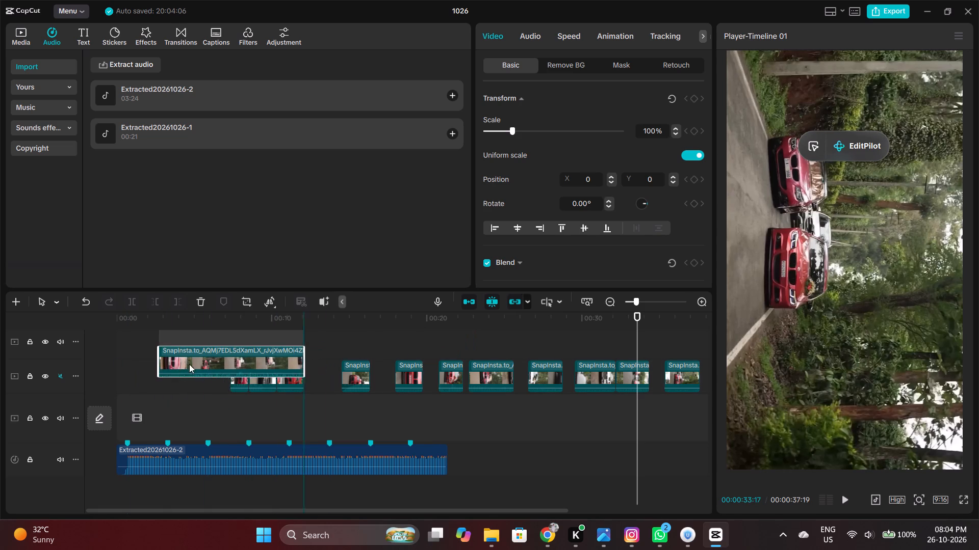
{"action": "left_click_drag", "start_coordinate": [189, 364], "coordinate": [139, 375]}
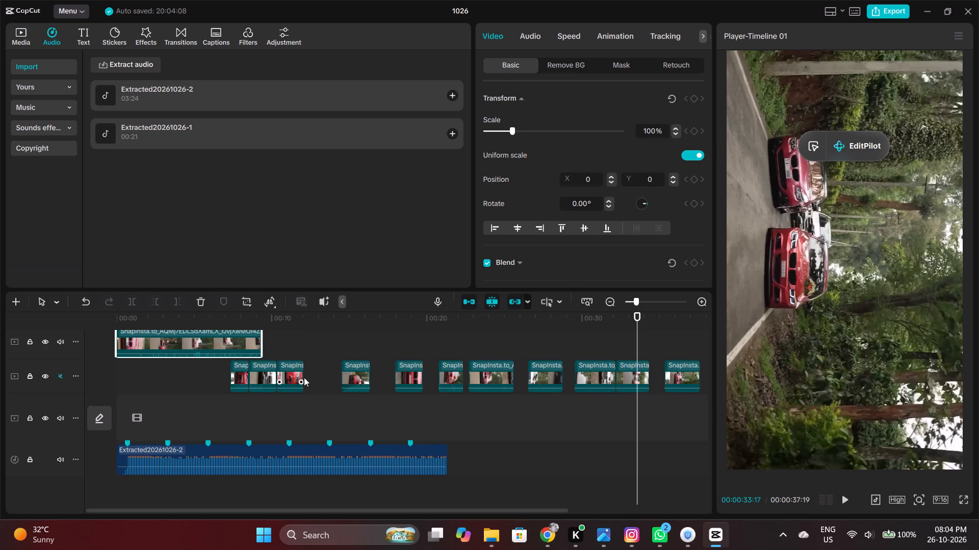
{"action": "left_click_drag", "start_coordinate": [288, 374], "coordinate": [325, 373]}
{"action": "left_click_drag", "start_coordinate": [266, 373], "coordinate": [294, 371]}
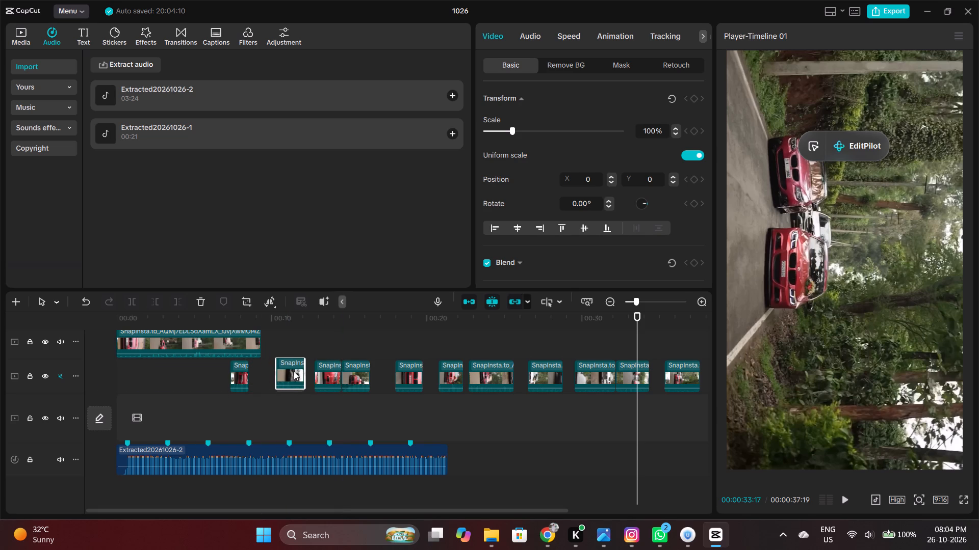
{"action": "left_click_drag", "start_coordinate": [294, 371], "coordinate": [301, 373]}
{"action": "left_click_drag", "start_coordinate": [241, 373], "coordinate": [264, 373]}
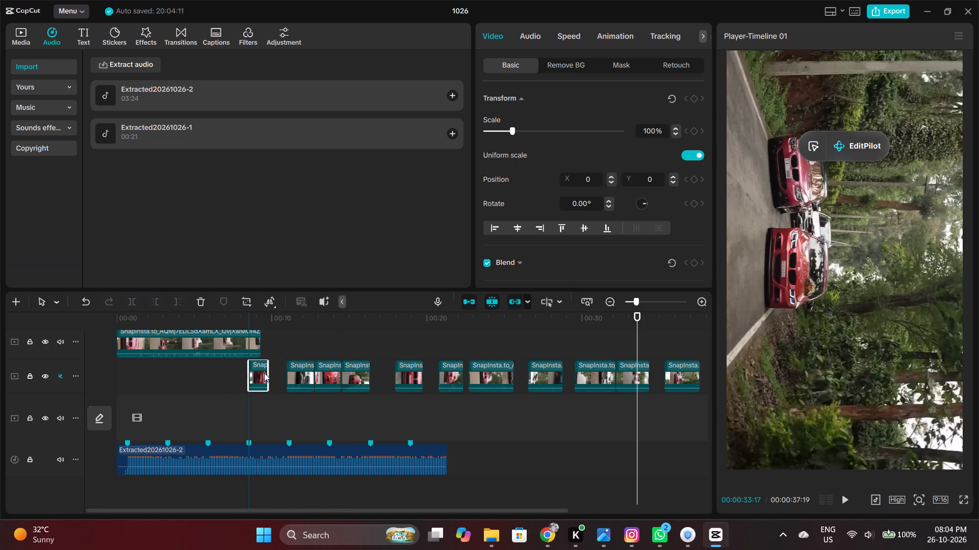
{"action": "left_click_drag", "start_coordinate": [264, 373], "coordinate": [270, 373]}
{"action": "left_click_drag", "start_coordinate": [202, 340], "coordinate": [200, 368]}
Play the timeline from the start and mute the overlay track that holds the 10-second clip.
{"action": "left_click", "coordinate": [137, 334]}
{"action": "left_click_drag", "start_coordinate": [137, 334], "coordinate": [108, 345]}
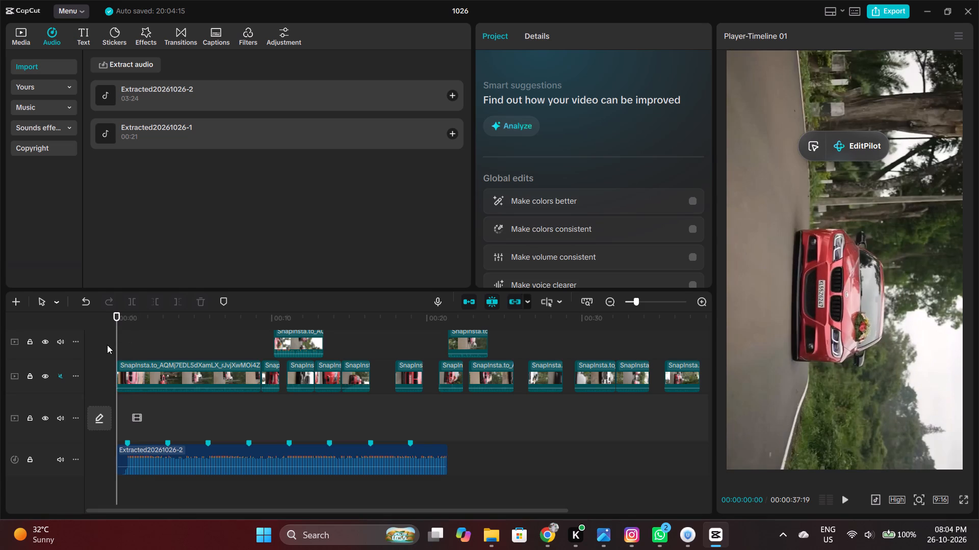
{"action": "key", "text": "space"}
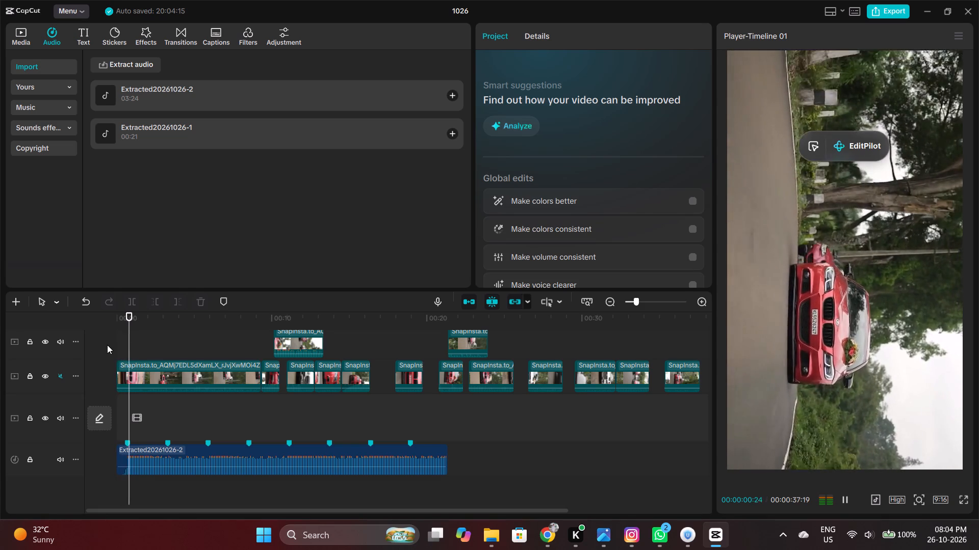
{"action": "left_click", "coordinate": [61, 347]}
{"action": "scroll", "coordinate": [135, 387], "scroll_direction": "up", "scroll_amount": 4}
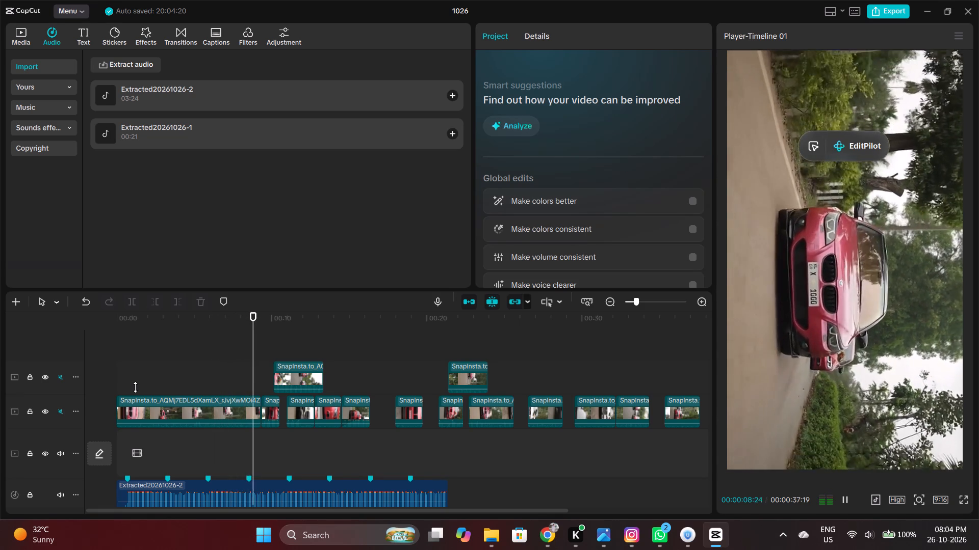
{"action": "key", "text": "space"}
Split the long opening clip at 00:00:05:29 on the third beat marker and move its second part to the upper track near 17 seconds.
{"action": "left_click", "coordinate": [124, 373]}
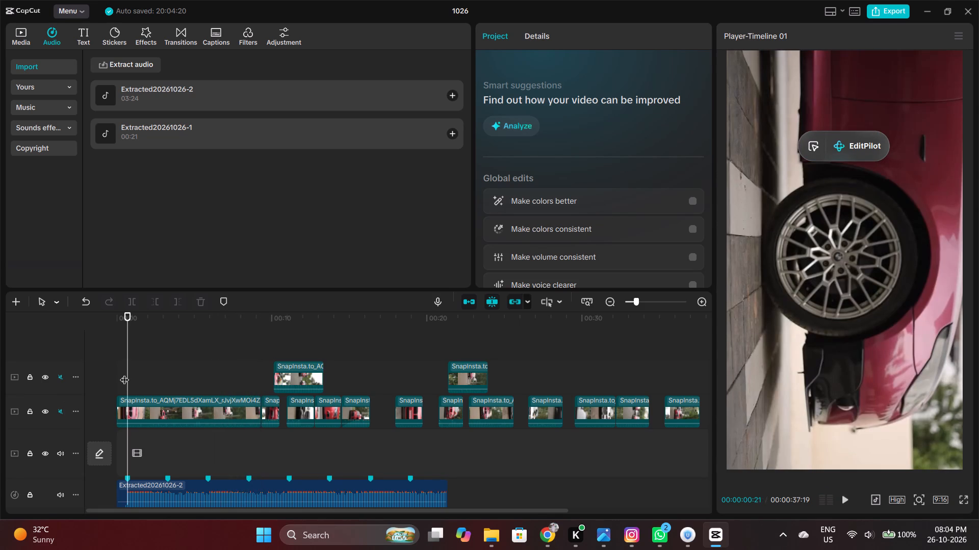
{"action": "left_click_drag", "start_coordinate": [124, 373], "coordinate": [107, 378]}
{"action": "key", "text": "space"}
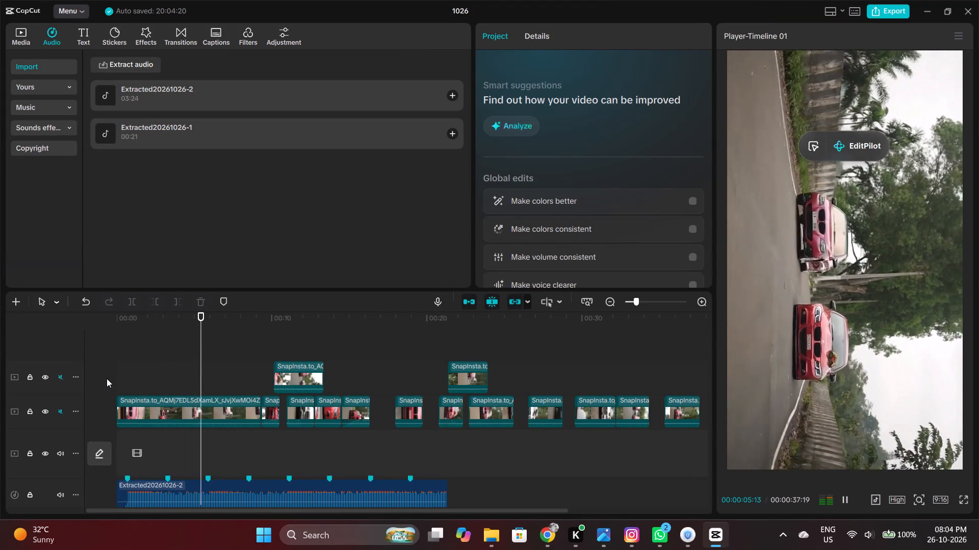
{"action": "key", "text": "space"}
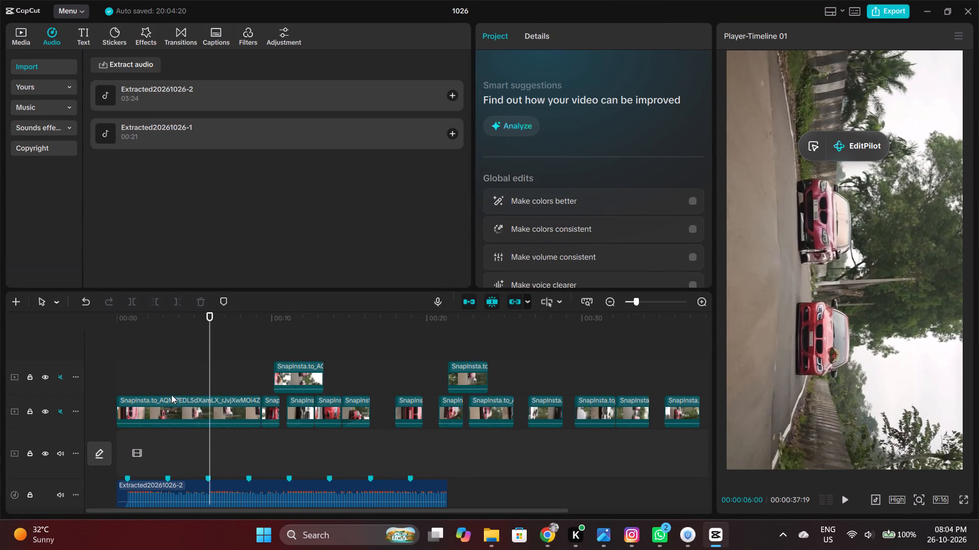
{"action": "left_click", "coordinate": [119, 376]}
{"action": "left_click_drag", "start_coordinate": [119, 376], "coordinate": [109, 379]}
{"action": "key", "text": "space"}
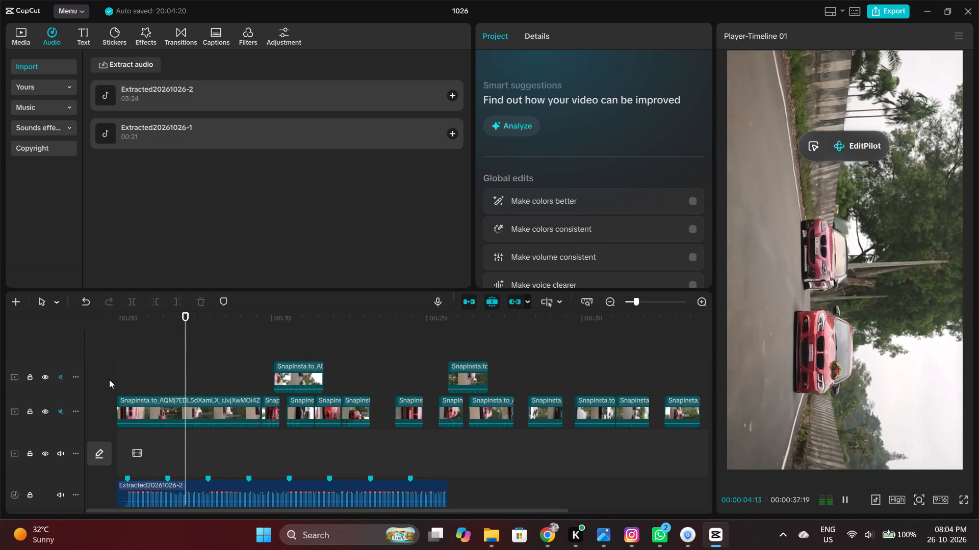
{"action": "key", "text": "space"}
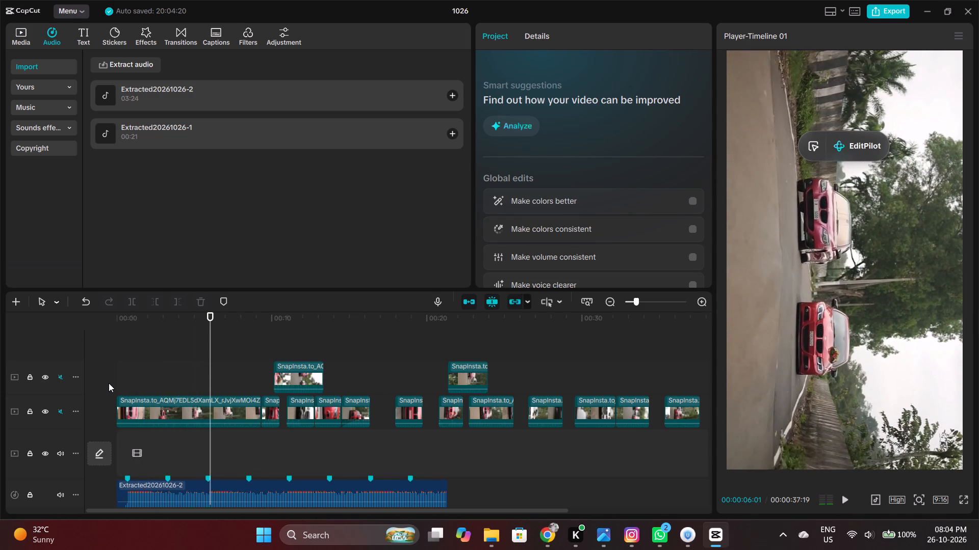
{"action": "key", "text": "Left"}
{"action": "key", "text": "Left"}
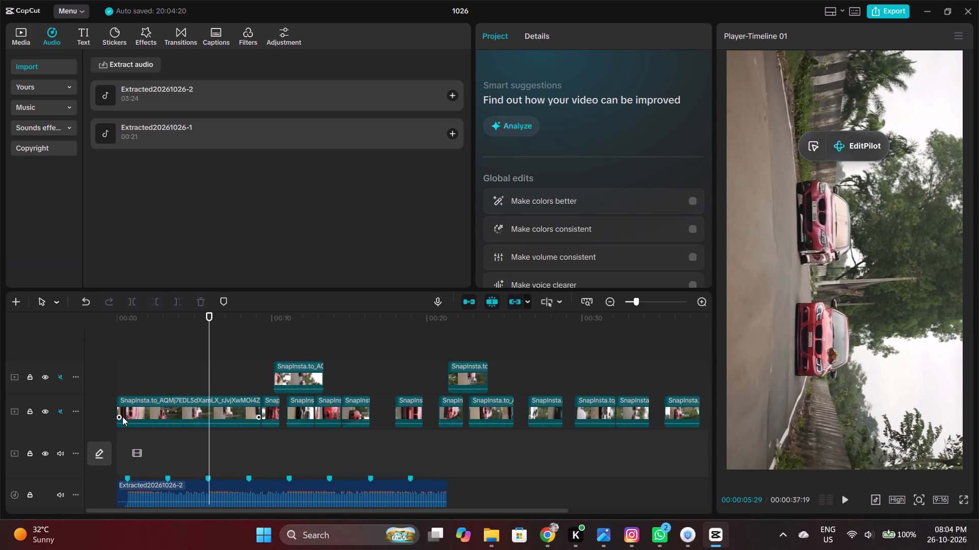
{"action": "left_click", "coordinate": [134, 408]}
{"action": "key", "text": "ctrl+b"}
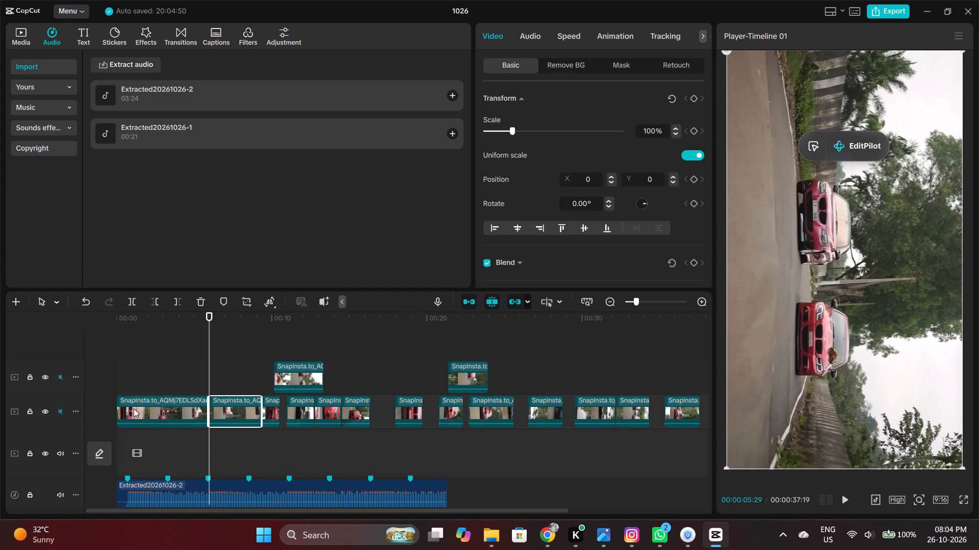
{"action": "left_click_drag", "start_coordinate": [236, 406], "coordinate": [410, 379]}
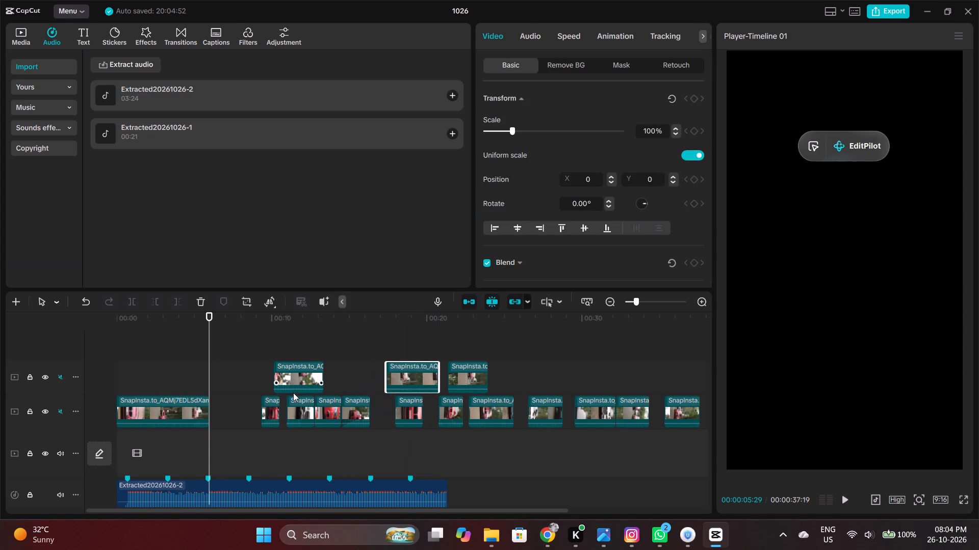
Move the short clip at about 9 seconds to directly after the opening clip and play the cut against the beat.
{"action": "key", "text": "space"}
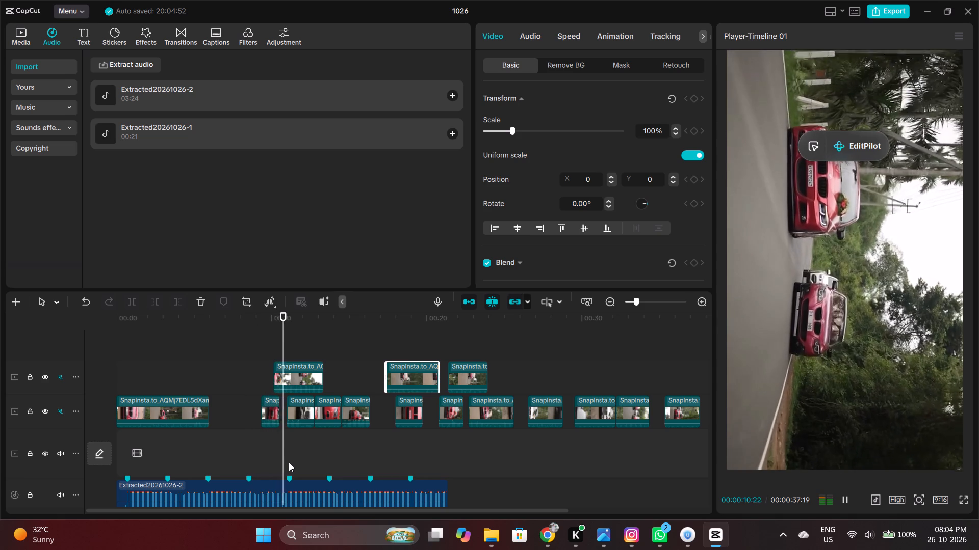
{"action": "key", "text": "space"}
{"action": "left_click_drag", "start_coordinate": [269, 399], "coordinate": [219, 401]}
{"action": "left_click", "coordinate": [188, 369]}
{"action": "left_click_drag", "start_coordinate": [188, 369], "coordinate": [173, 372]}
{"action": "key", "text": "space"}
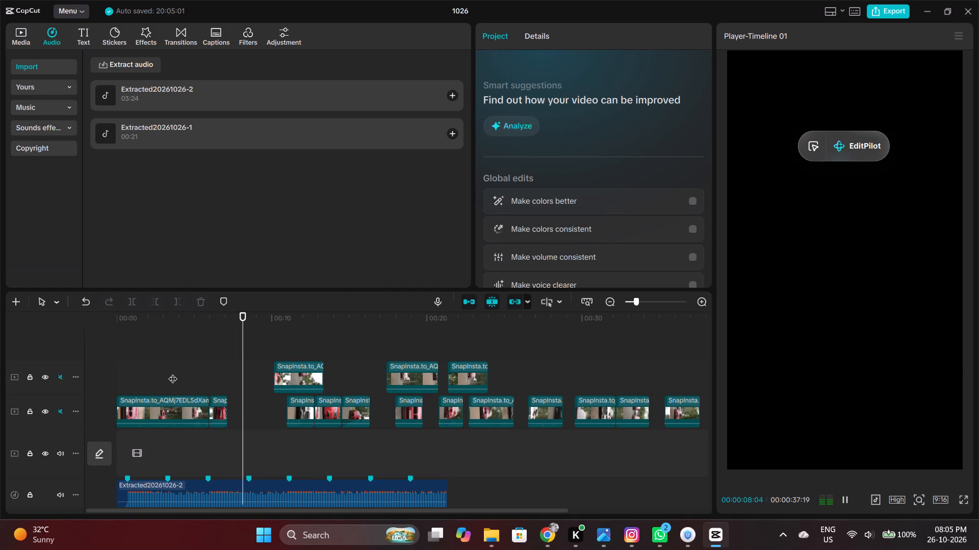
{"action": "key", "text": "space"}
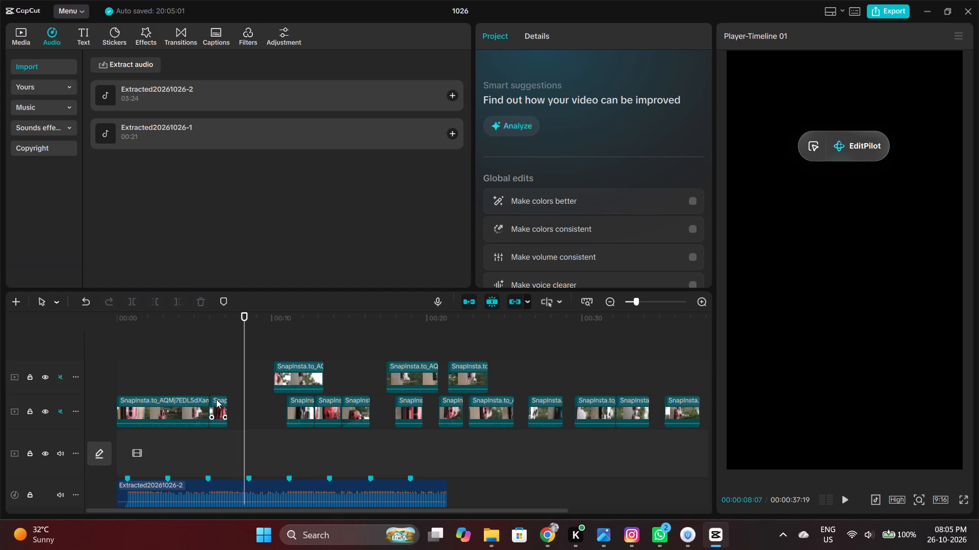
Slow the second main-track clip to 0.50x speed.
{"action": "scroll", "coordinate": [216, 399], "scroll_direction": "up", "scroll_amount": 4, "text": "ctrl"}
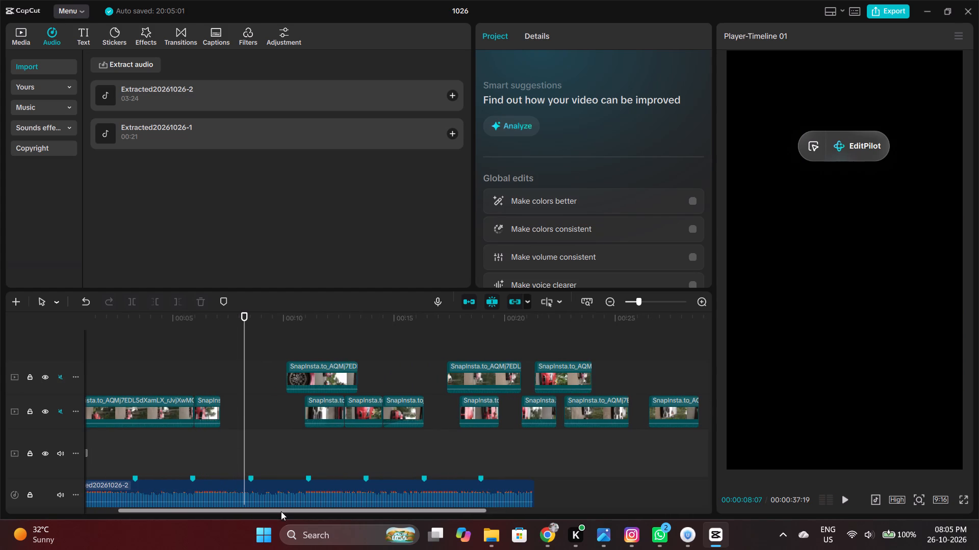
{"action": "left_click_drag", "start_coordinate": [281, 511], "coordinate": [187, 512]}
{"action": "left_click", "coordinate": [252, 362]}
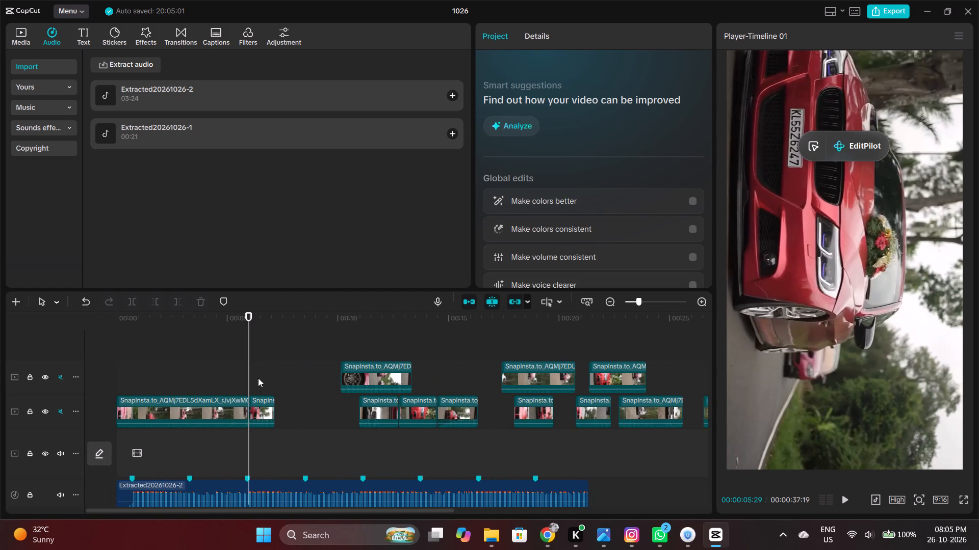
{"action": "left_click", "coordinate": [264, 399]}
{"action": "left_click", "coordinate": [569, 35]}
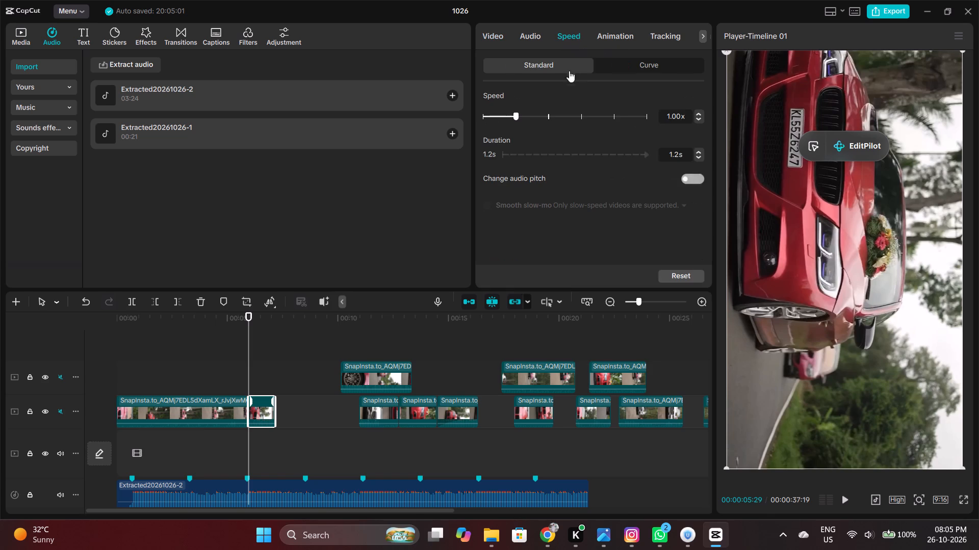
{"action": "left_click", "coordinate": [505, 113]}
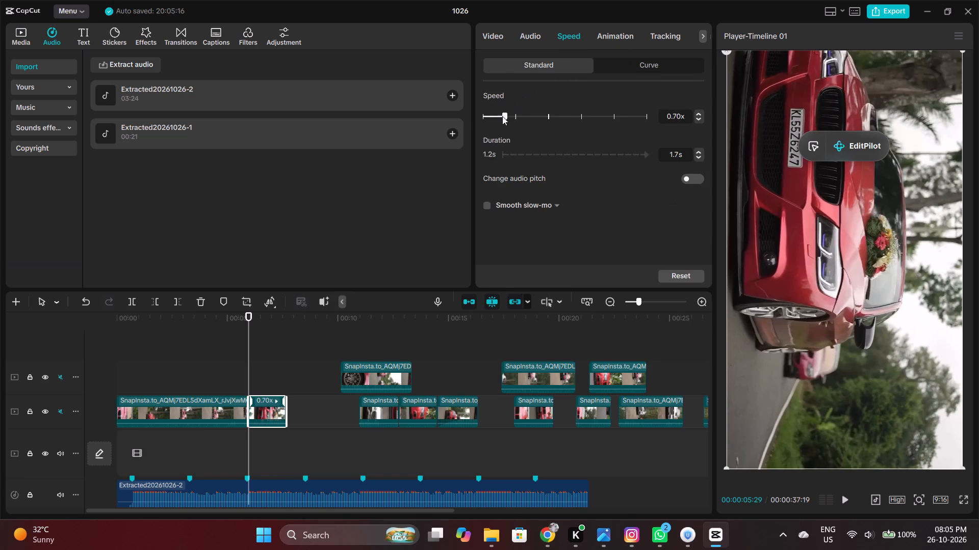
{"action": "left_click", "coordinate": [496, 113]}
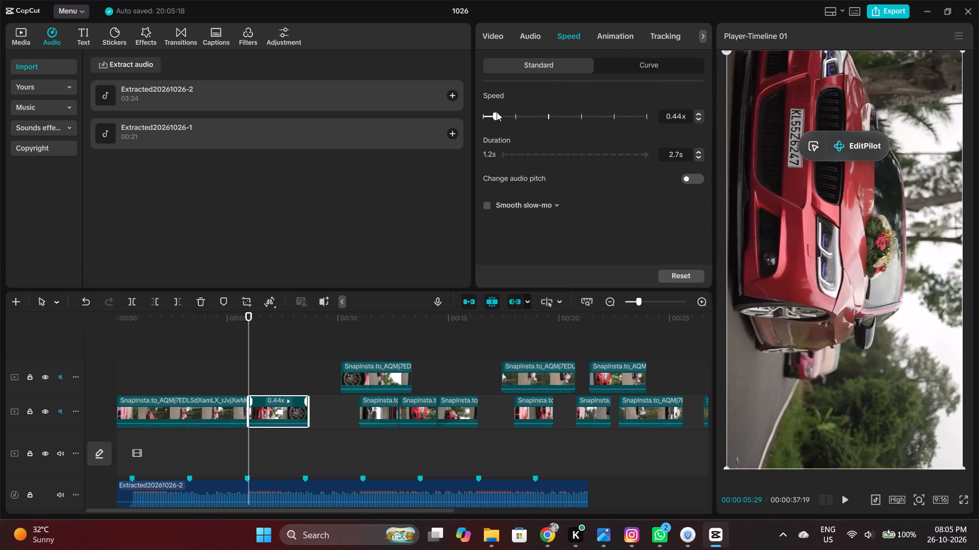
{"action": "left_click", "coordinate": [498, 114]}
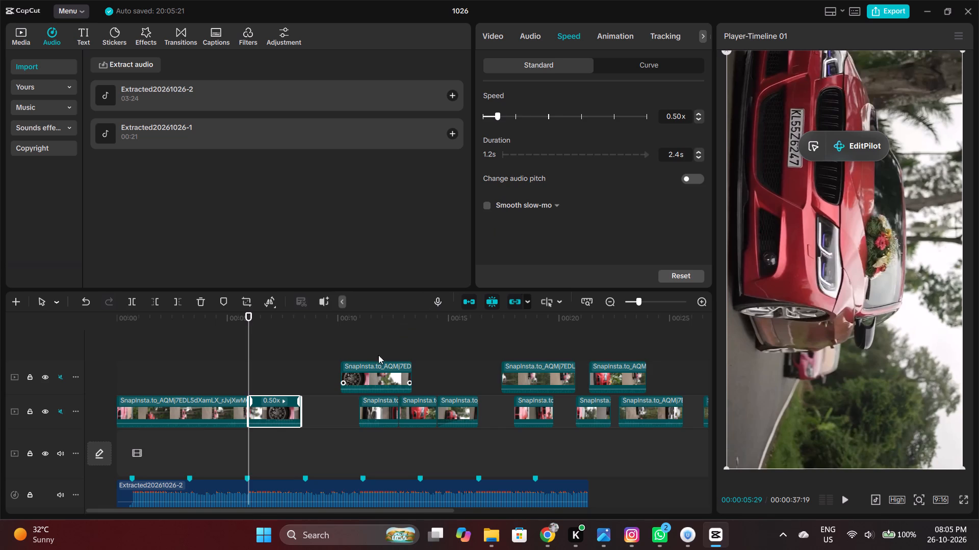
Enable smooth slow-mo with Optical flow processing on the 0.50x clip.
{"action": "left_click", "coordinate": [485, 208]}
{"action": "left_click", "coordinate": [498, 223]}
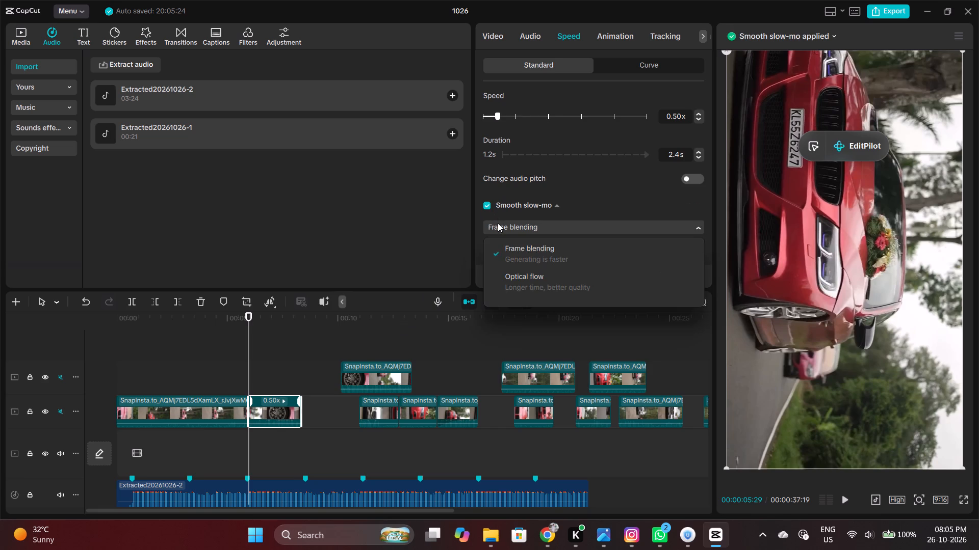
{"action": "left_click", "coordinate": [506, 279]}
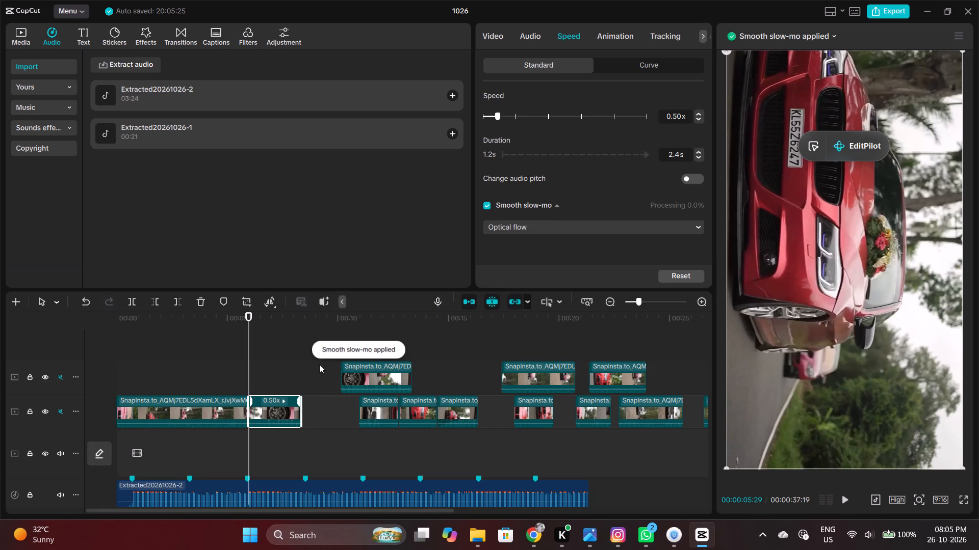
Switch to Urban VPN, start the connection to Russia and minimise its window.
{"action": "left_click", "coordinate": [669, 539]}
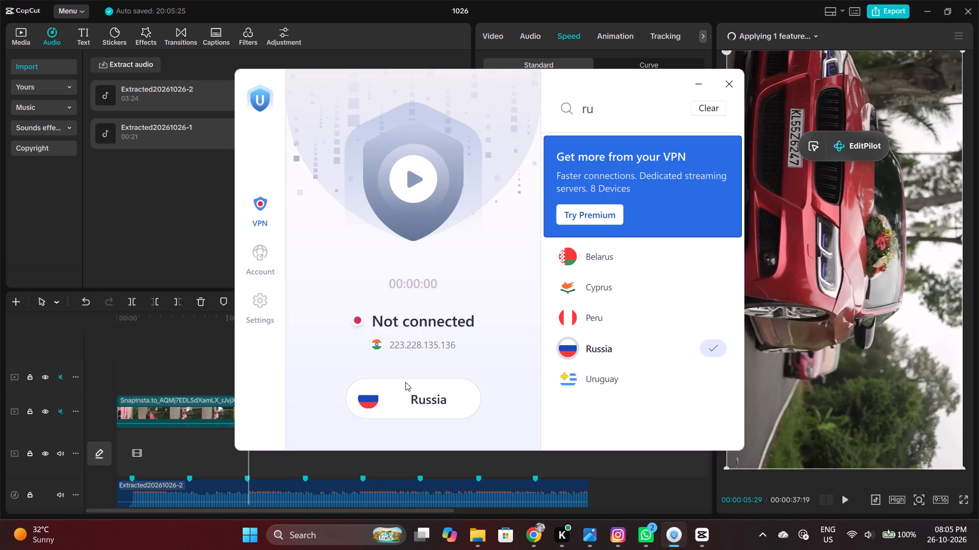
{"action": "left_click", "coordinate": [416, 198]}
{"action": "left_click", "coordinate": [702, 91]}
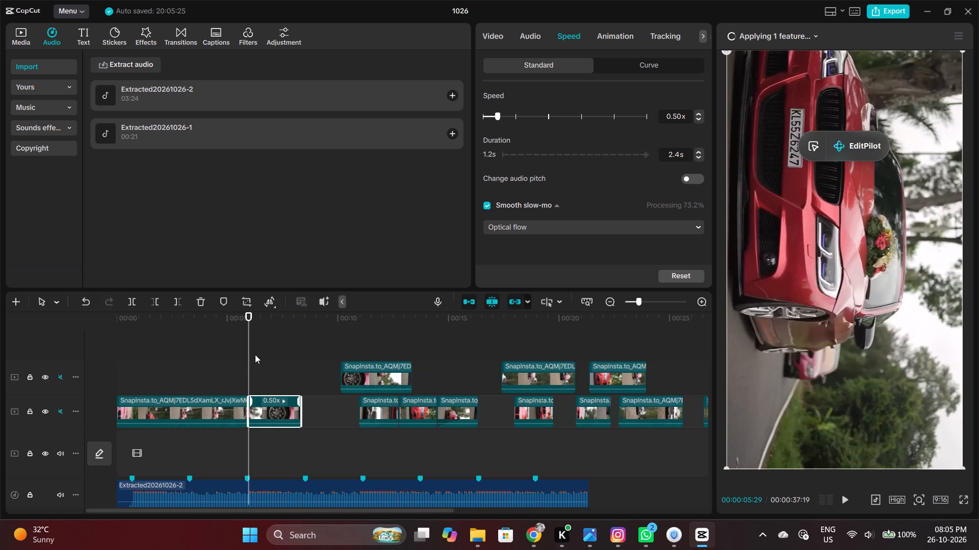
Play the cut from the opening clip into the slowed wheel clip to check the slow motion against the beat.
{"action": "left_click_drag", "start_coordinate": [247, 356], "coordinate": [188, 368]}
{"action": "key", "text": "space"}
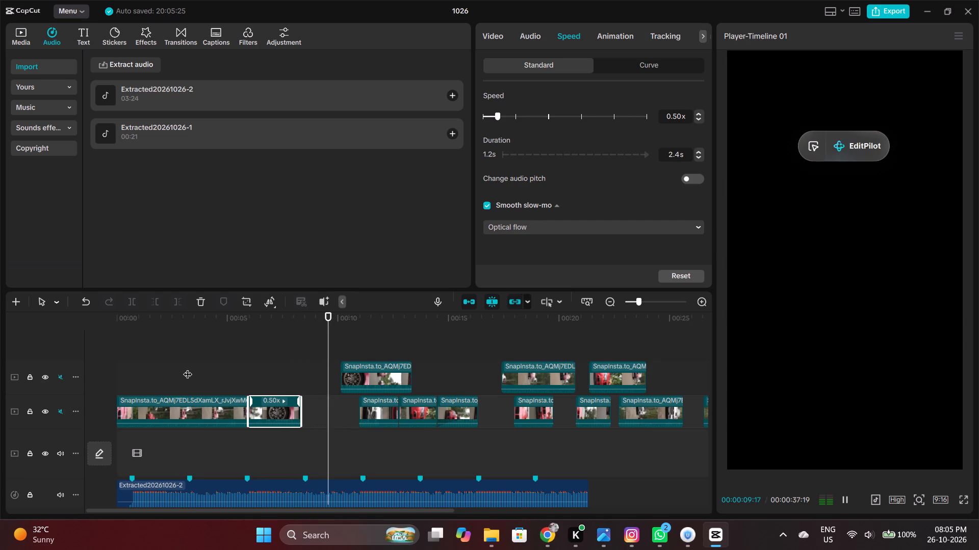
{"action": "key", "text": "space"}
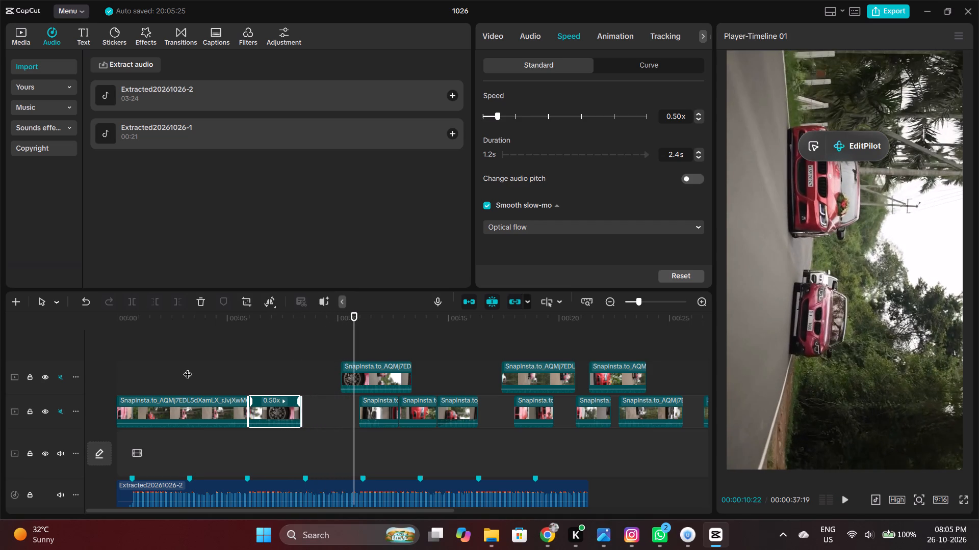
{"action": "key", "text": "space"}
{"action": "key", "text": "space"}
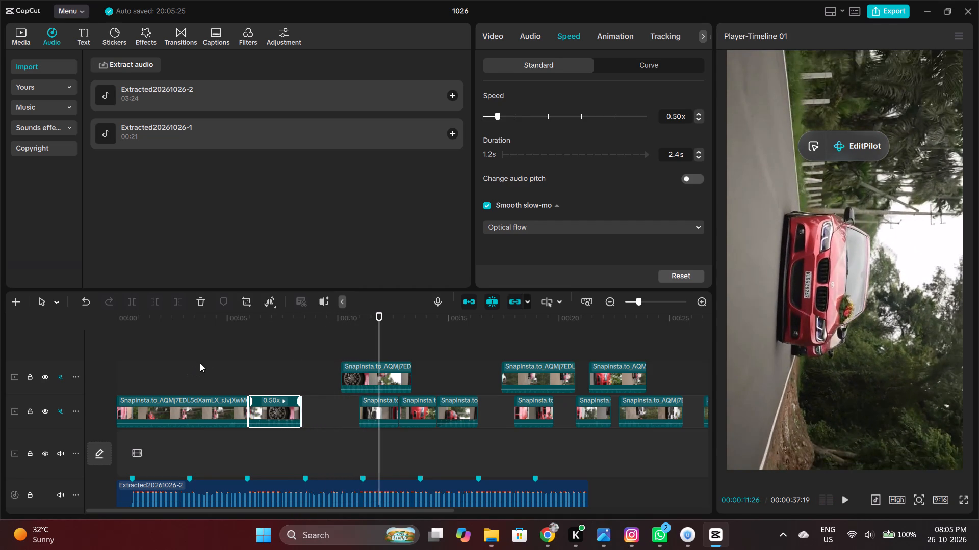
{"action": "left_click", "coordinate": [205, 362]}
{"action": "key", "text": "space"}
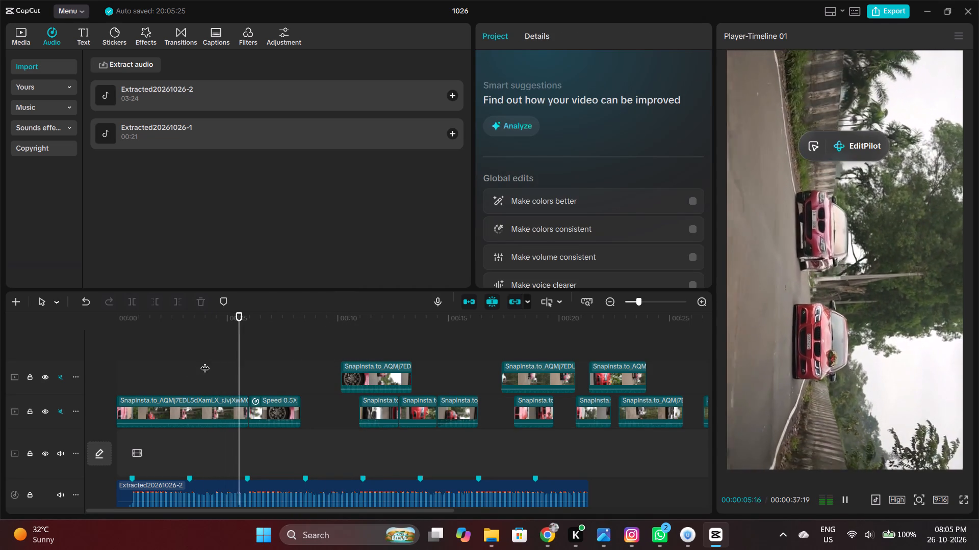
{"action": "key", "text": "space"}
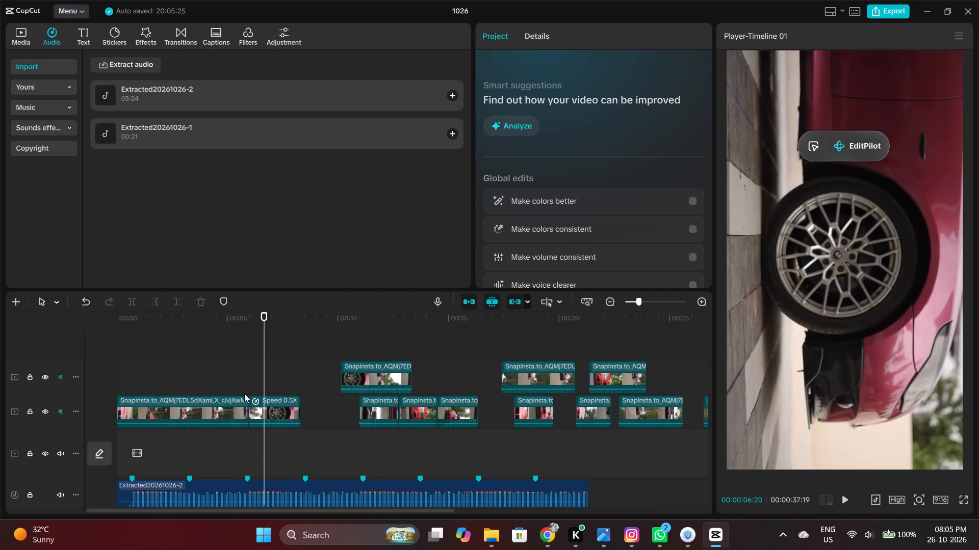
Split the 0.50x wheel clip at 00:00:06:01, just after its stray opening frames of the red car.
{"action": "scroll", "coordinate": [244, 394], "scroll_direction": "up", "scroll_amount": 19, "text": "ctrl"}
{"action": "left_click", "coordinate": [221, 375]}
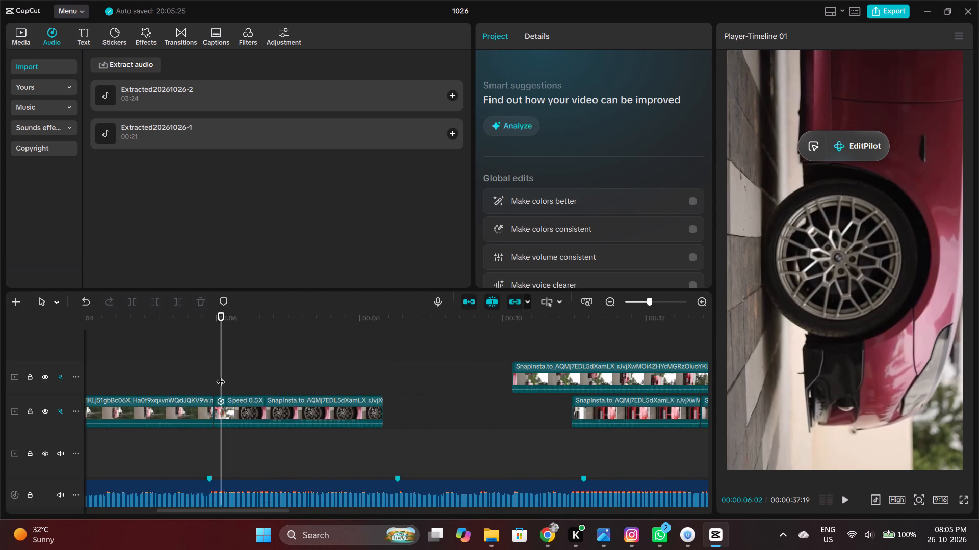
{"action": "key", "text": "Left"}
{"action": "key", "text": "Left"}
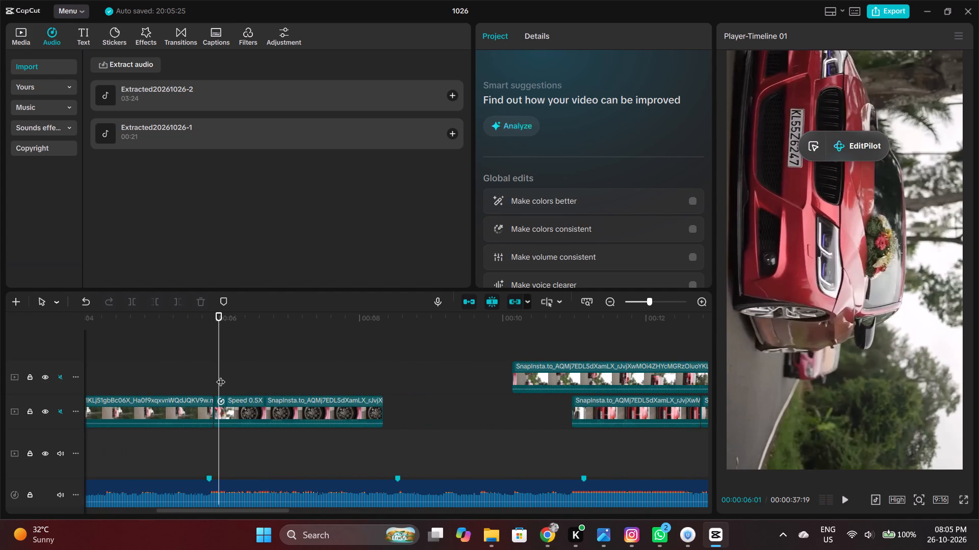
{"action": "key", "text": "Right"}
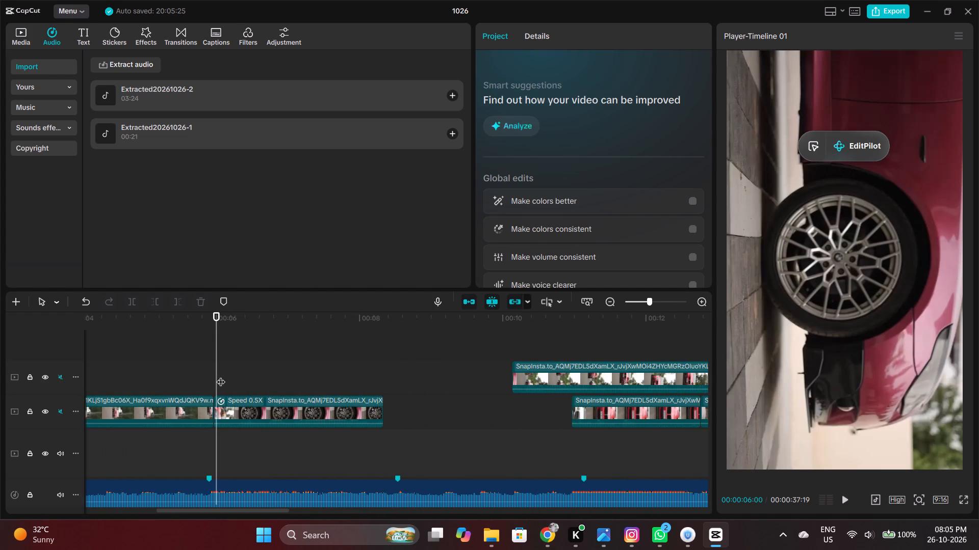
{"action": "left_click", "coordinate": [225, 409]}
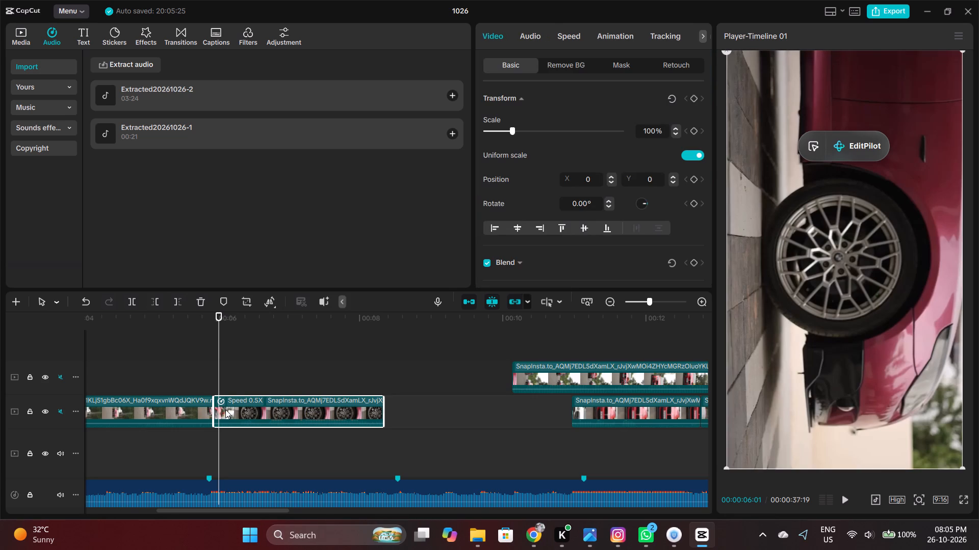
{"action": "key", "text": "ctrl+b"}
Delete the short leading piece of the slowed clip and close the gap so the wheel shot follows the opening clip.
{"action": "scroll", "coordinate": [225, 409], "scroll_direction": "up", "scroll_amount": 4}
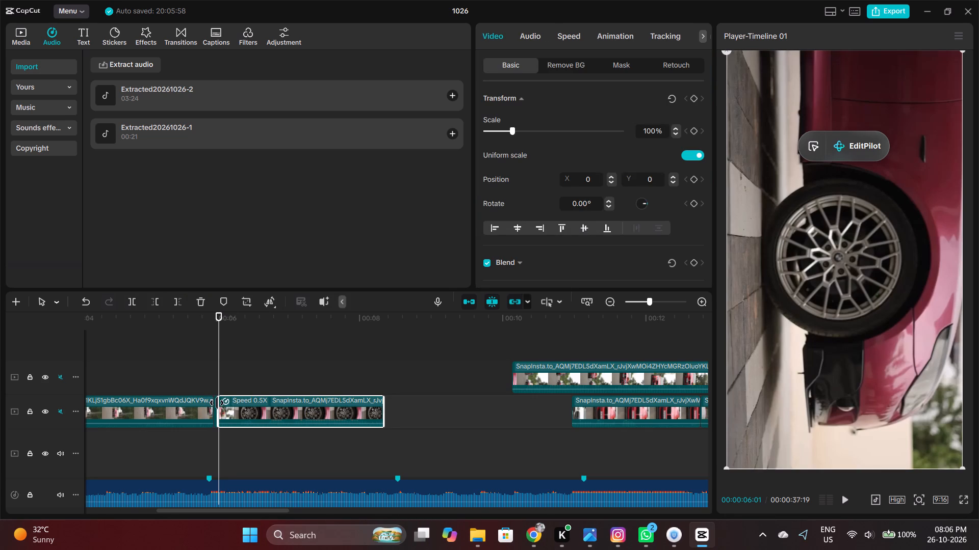
{"action": "scroll", "coordinate": [217, 403], "scroll_direction": "up", "scroll_amount": 6}
{"action": "scroll", "coordinate": [217, 403], "scroll_direction": "up", "scroll_amount": 20, "text": "ctrl"}
{"action": "scroll", "coordinate": [217, 403], "scroll_direction": "up", "scroll_amount": 8, "text": "ctrl"}
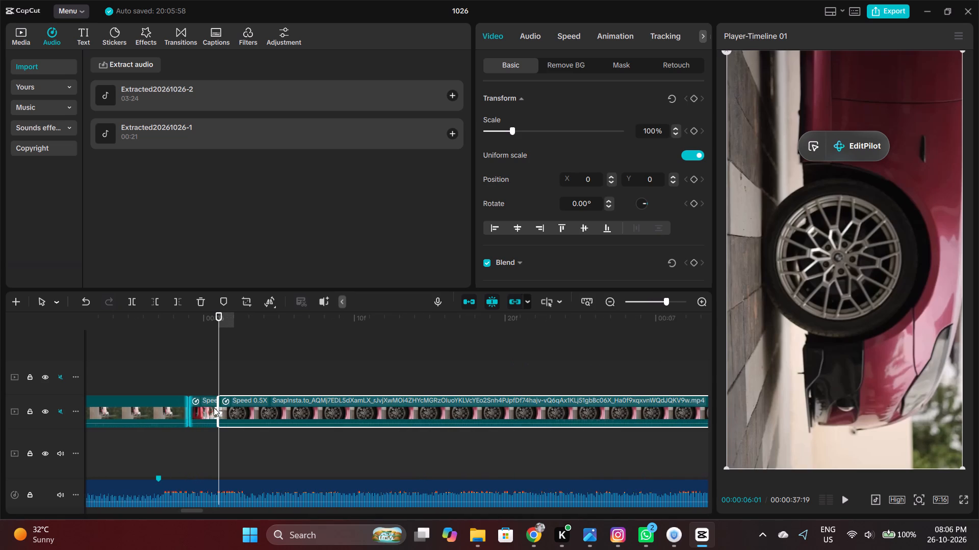
{"action": "left_click", "coordinate": [211, 411]}
{"action": "key", "text": "BackSpace"}
{"action": "right_click", "coordinate": [211, 411]}
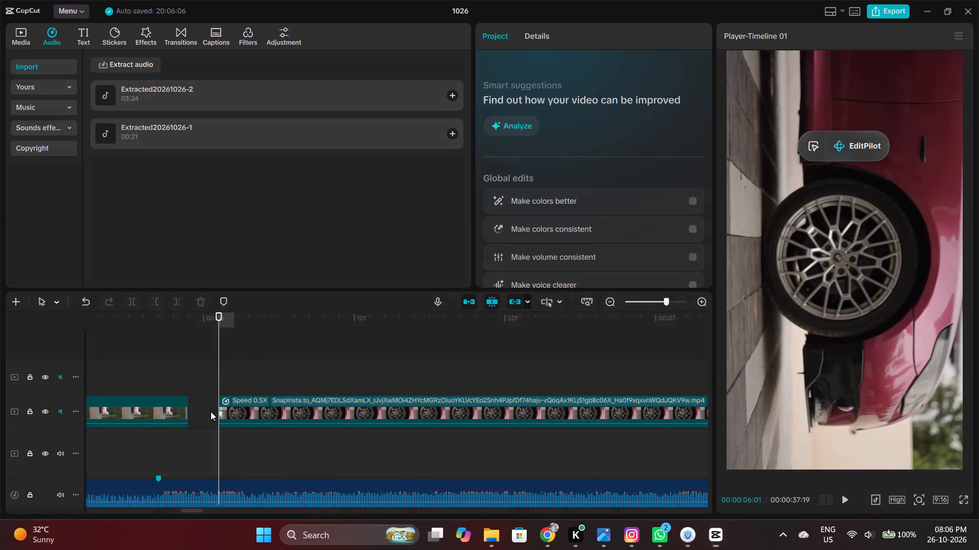
{"action": "left_click", "coordinate": [231, 410]}
Play the cut between the opening clip and the wheel clip to check its timing on the third beat marker.
{"action": "scroll", "coordinate": [152, 397], "scroll_direction": "down", "scroll_amount": 11}
{"action": "scroll", "coordinate": [152, 397], "scroll_direction": "down", "scroll_amount": 4, "text": "ctrl"}
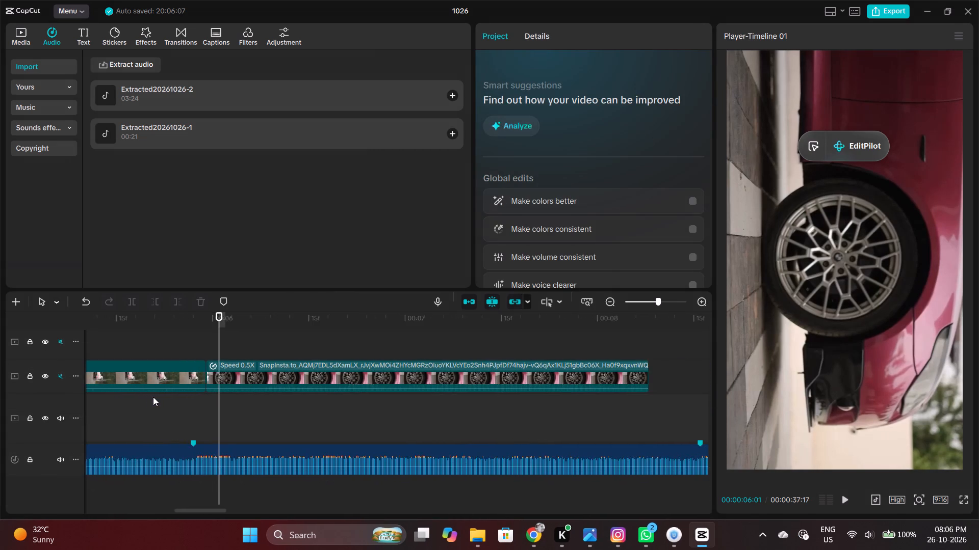
{"action": "scroll", "coordinate": [153, 397], "scroll_direction": "down", "scroll_amount": 17, "text": "ctrl"}
{"action": "left_click", "coordinate": [153, 398], "text": "ctrl"}
{"action": "key", "text": "space"}
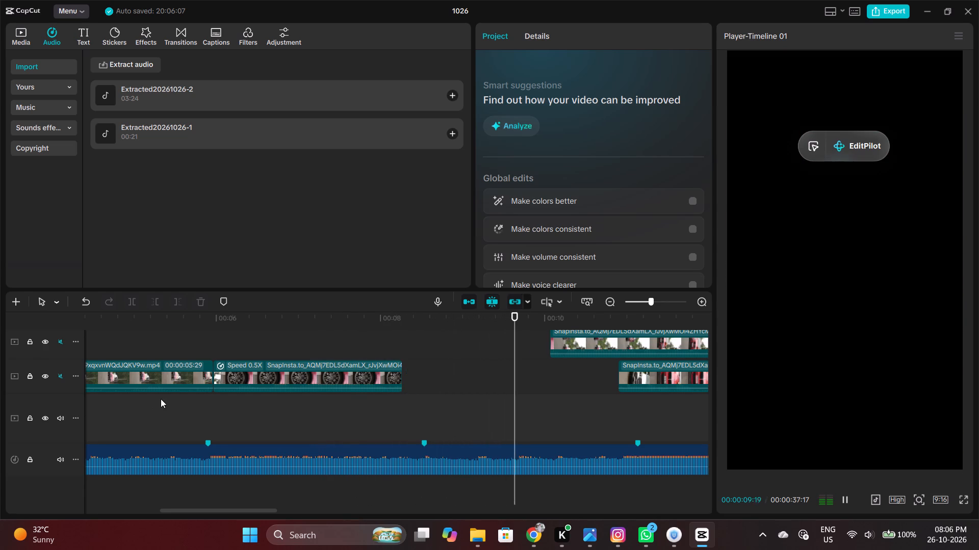
{"action": "key", "text": "space"}
{"action": "key", "text": "space"}
{"action": "key", "text": "space"}
{"action": "key", "text": "space"}
{"action": "key", "text": "space"}
{"action": "key", "text": "space"}
{"action": "key", "text": "space"}
{"action": "scroll", "coordinate": [162, 399], "scroll_direction": "down", "scroll_amount": 5}
{"action": "scroll", "coordinate": [213, 397], "scroll_direction": "down", "scroll_amount": 1}
{"action": "key", "text": "space"}
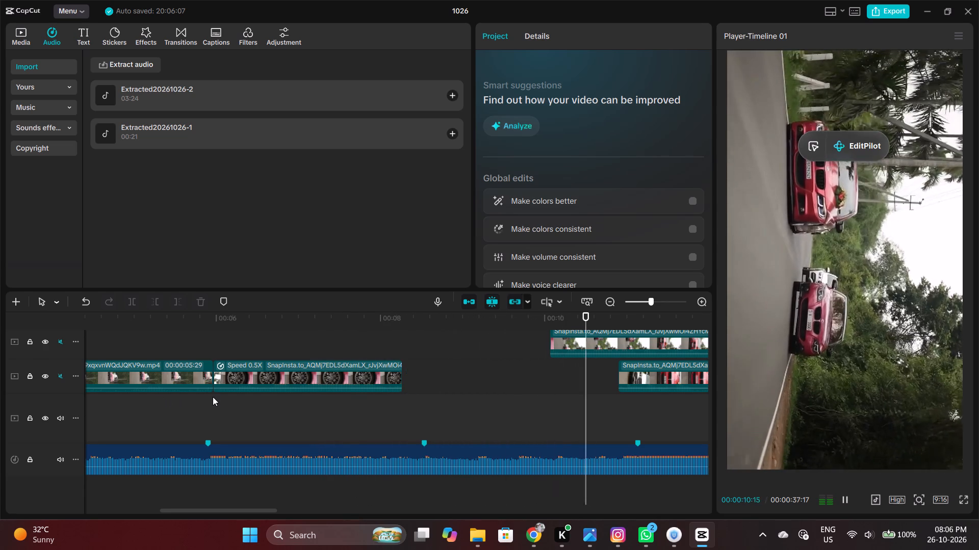
{"action": "key", "text": "space"}
{"action": "left_click", "coordinate": [337, 397]}
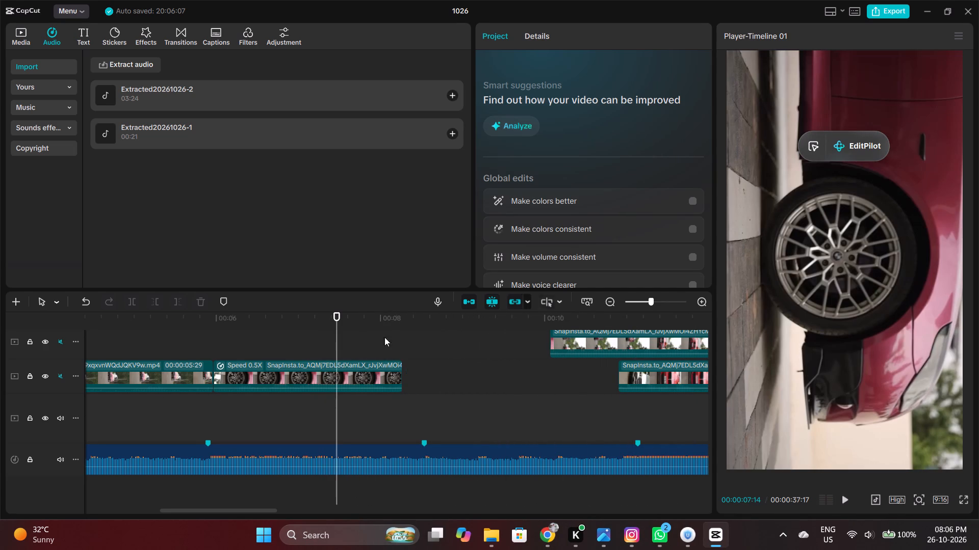
Make the timeline area taller and play the edit from the start.
{"action": "scroll", "coordinate": [326, 386], "scroll_direction": "down", "scroll_amount": 17, "text": "ctrl"}
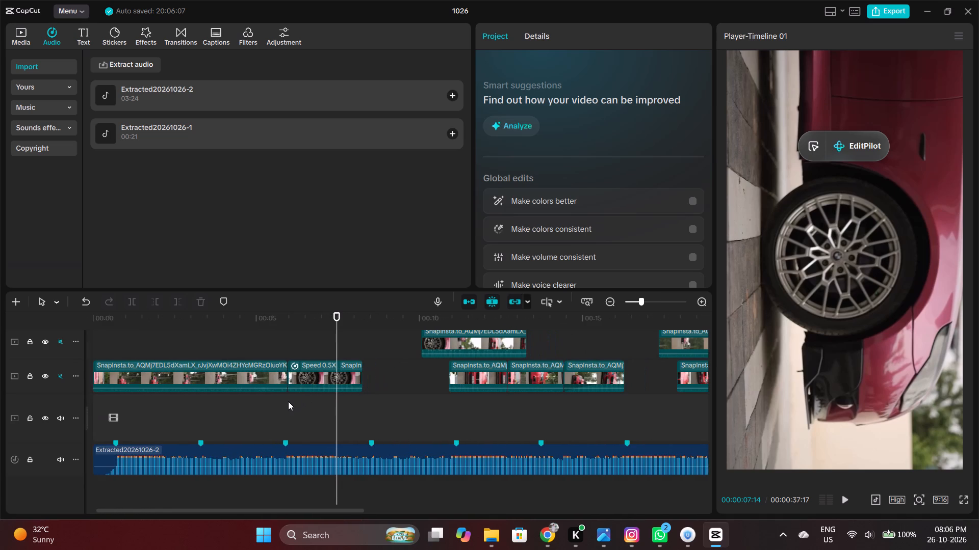
{"action": "left_click_drag", "start_coordinate": [270, 290], "coordinate": [271, 271]}
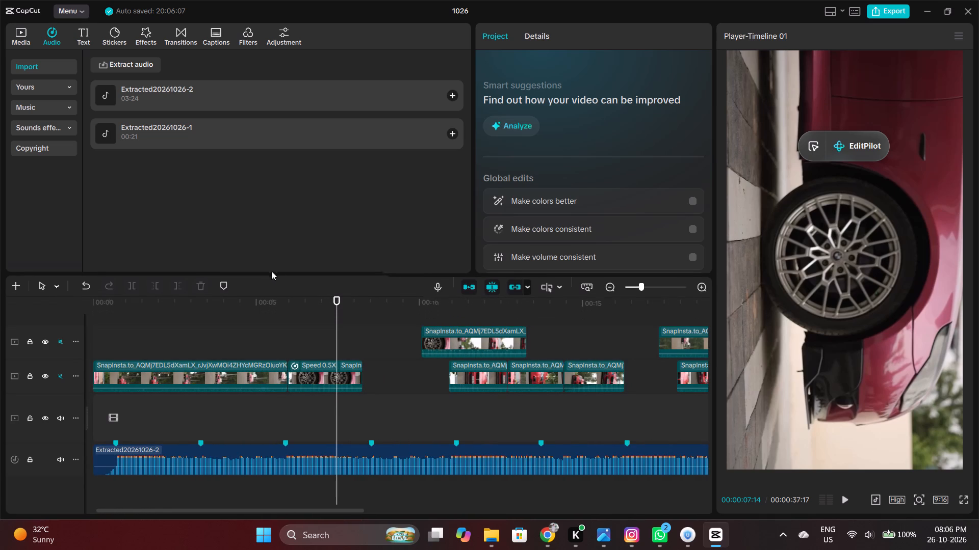
{"action": "left_click_drag", "start_coordinate": [271, 271], "coordinate": [266, 250]}
{"action": "left_click", "coordinate": [254, 312]}
{"action": "left_click_drag", "start_coordinate": [250, 316], "coordinate": [246, 317]}
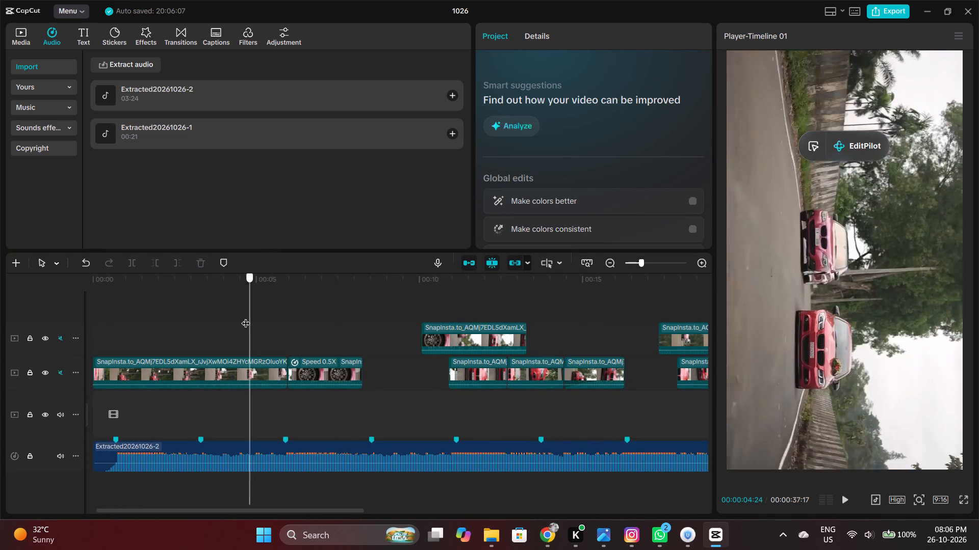
{"action": "left_click_drag", "start_coordinate": [246, 317], "coordinate": [50, 318]}
{"action": "key", "text": "space"}
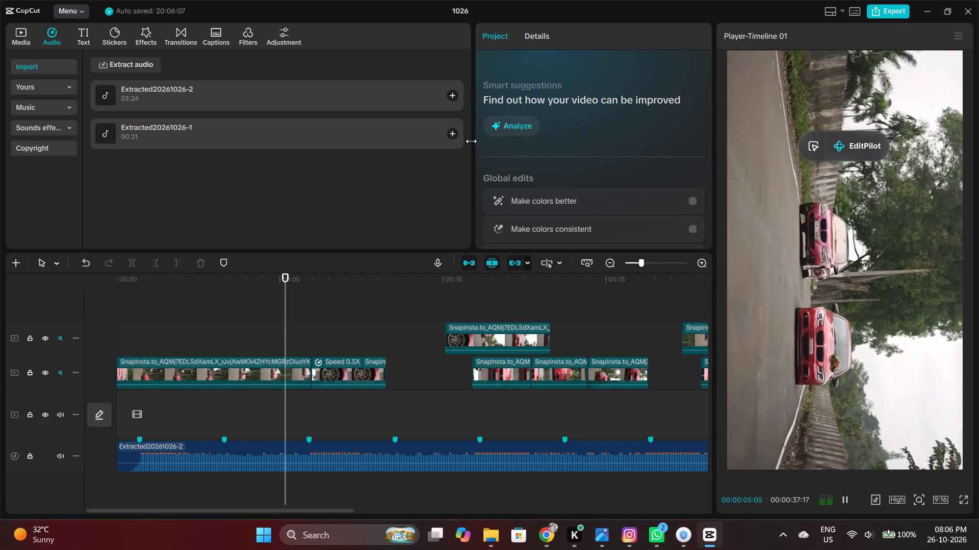
Narrow the audio library area in favour of the project settings and make the timeline area taller still.
{"action": "left_click_drag", "start_coordinate": [471, 141], "coordinate": [431, 149]}
{"action": "left_click_drag", "start_coordinate": [470, 125], "coordinate": [428, 119]}
{"action": "left_click_drag", "start_coordinate": [474, 85], "coordinate": [471, 85]}
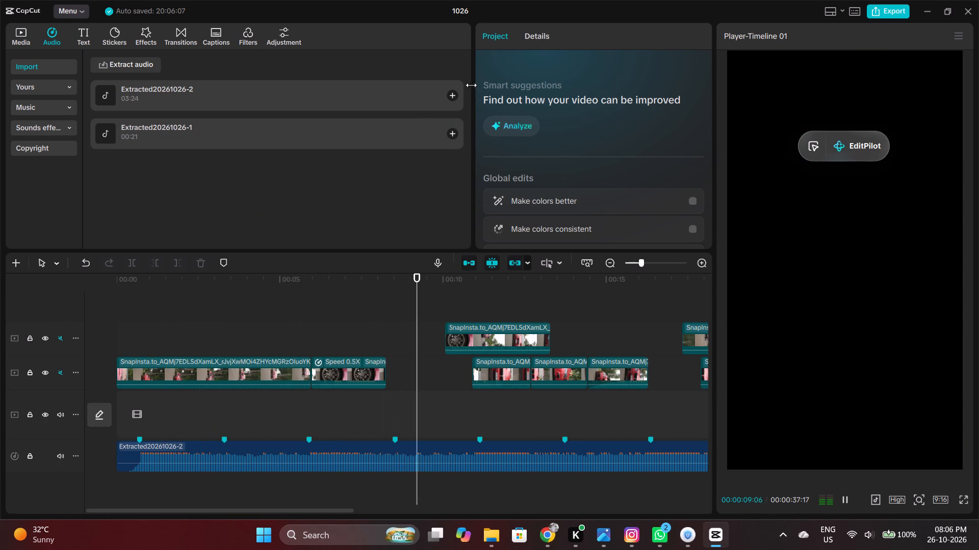
{"action": "left_click_drag", "start_coordinate": [471, 85], "coordinate": [372, 94]}
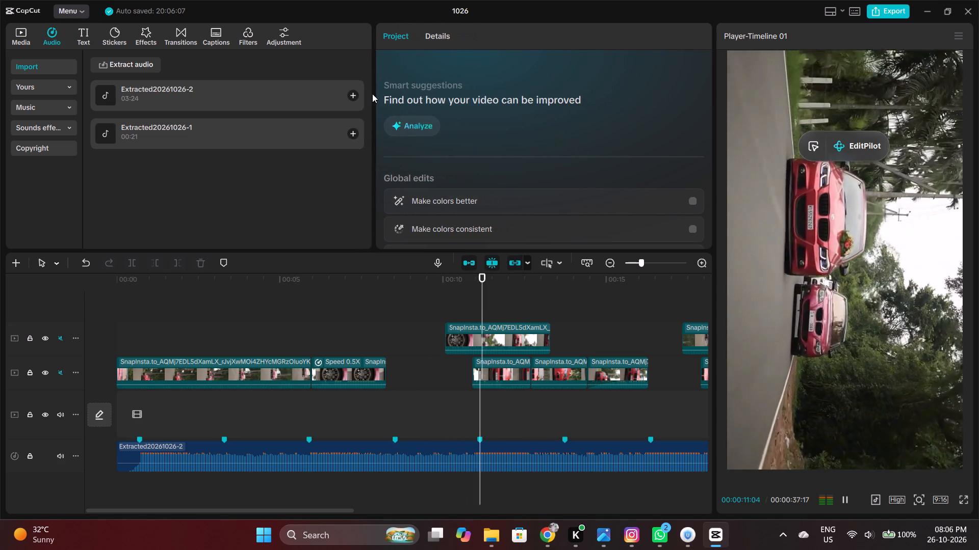
{"action": "left_click_drag", "start_coordinate": [372, 94], "coordinate": [383, 93]}
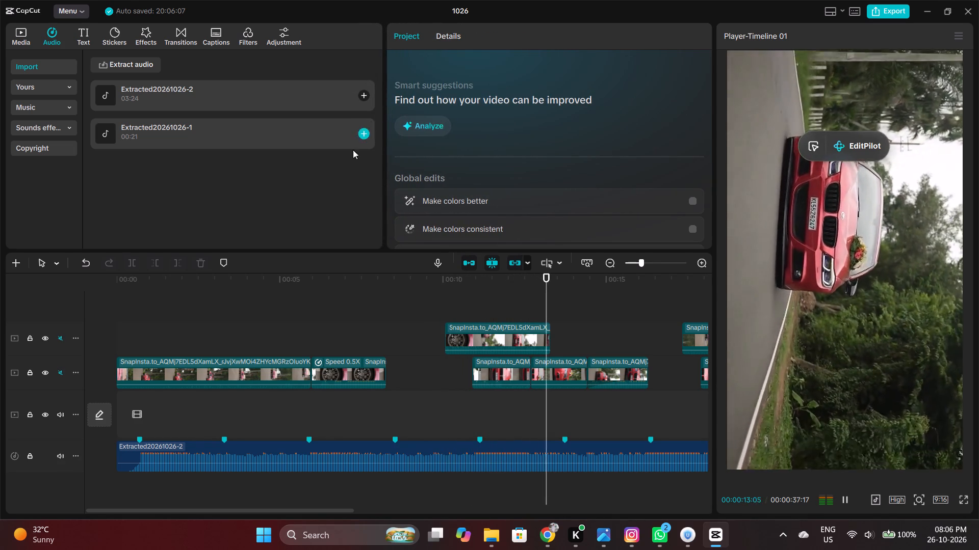
{"action": "left_click", "coordinate": [279, 249]}
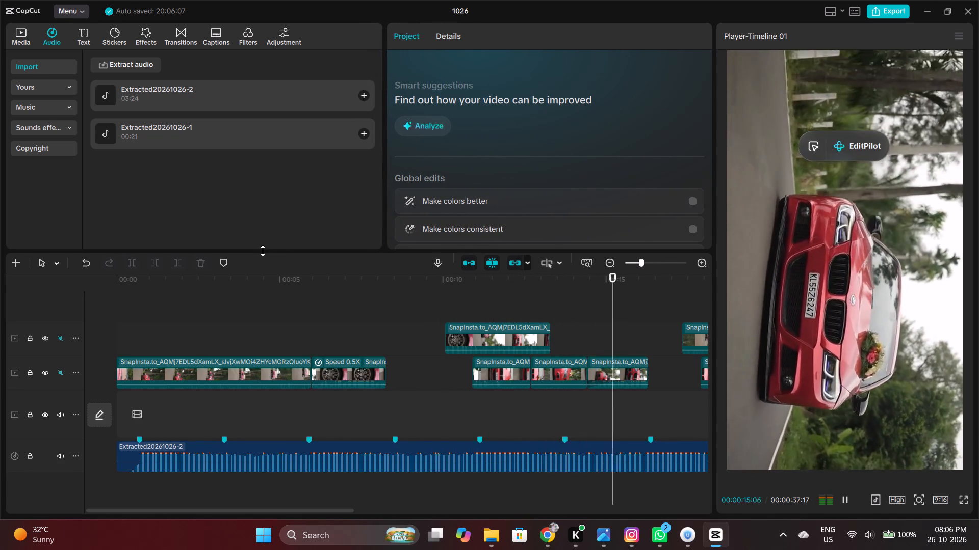
{"action": "left_click_drag", "start_coordinate": [263, 250], "coordinate": [260, 228]}
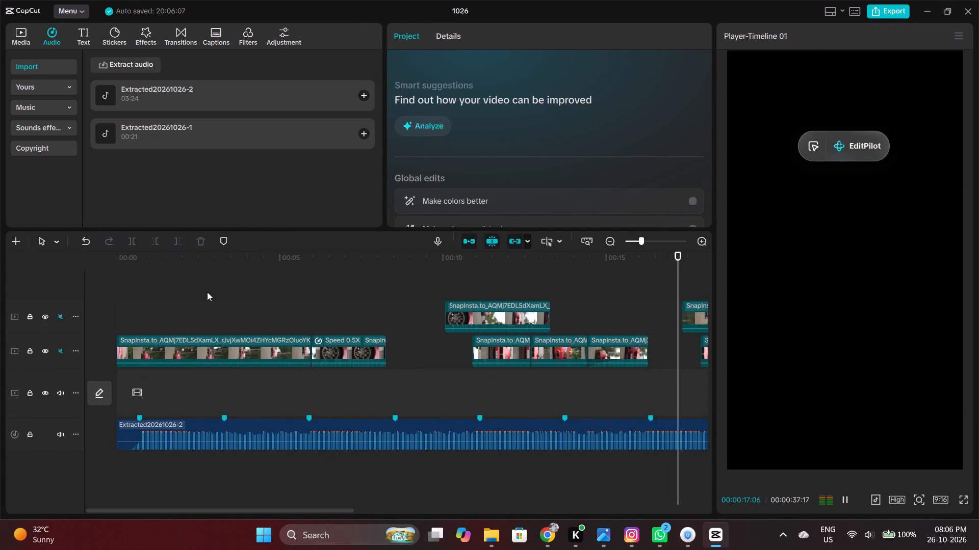
Play the edit from the start to check the opening and wheel clips against the beat markers.
{"action": "scroll", "coordinate": [261, 373], "scroll_direction": "down", "scroll_amount": 16, "text": "ctrl"}
{"action": "left_click", "coordinate": [192, 384]}
{"action": "left_click_drag", "start_coordinate": [192, 384], "coordinate": [88, 403]}
{"action": "key", "text": "space"}
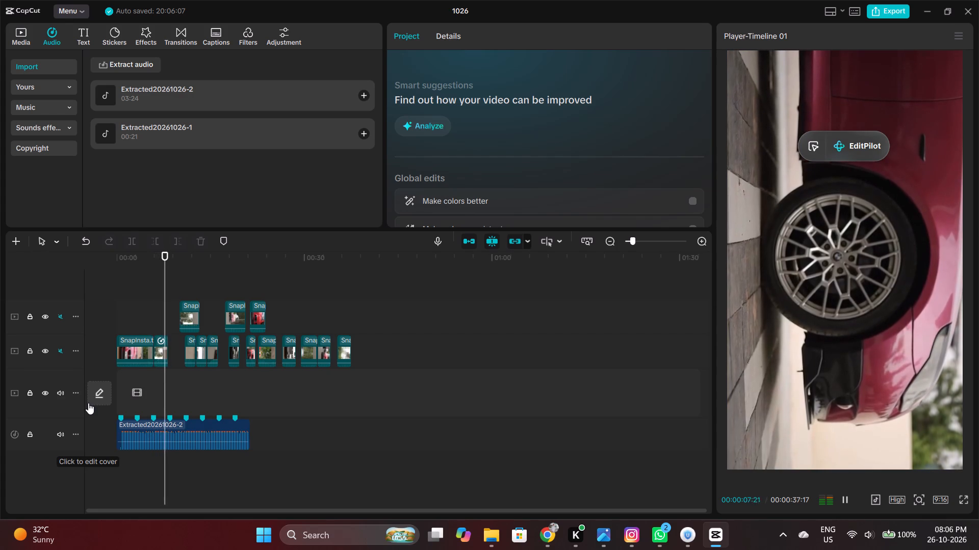
{"action": "key", "text": "space"}
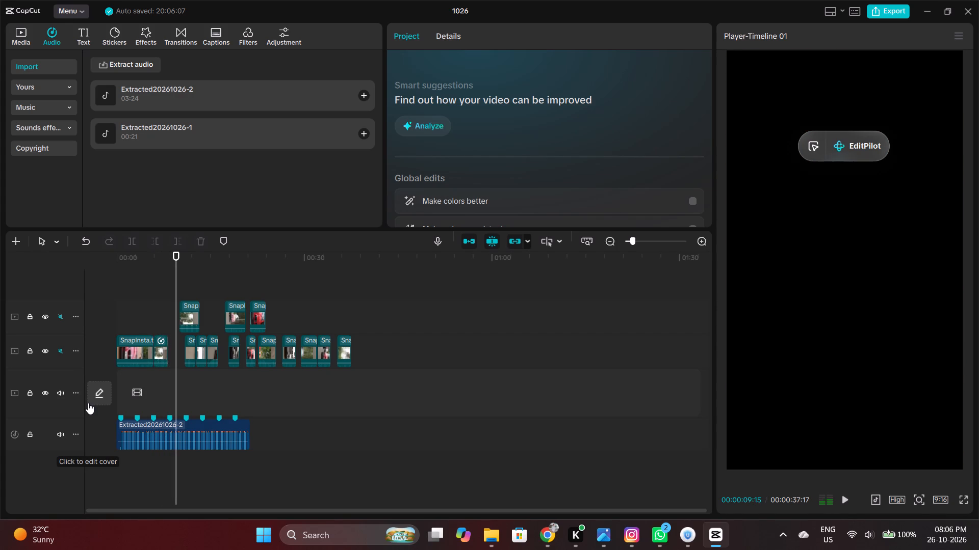
Preview the clips after the gap and move the middle of the three adjacent clips, the red car front shot, just behind the wheel clip.
{"action": "scroll", "coordinate": [156, 403], "scroll_direction": "up", "scroll_amount": 20, "text": "ctrl"}
{"action": "scroll", "coordinate": [156, 403], "scroll_direction": "up", "scroll_amount": 2, "text": "ctrl"}
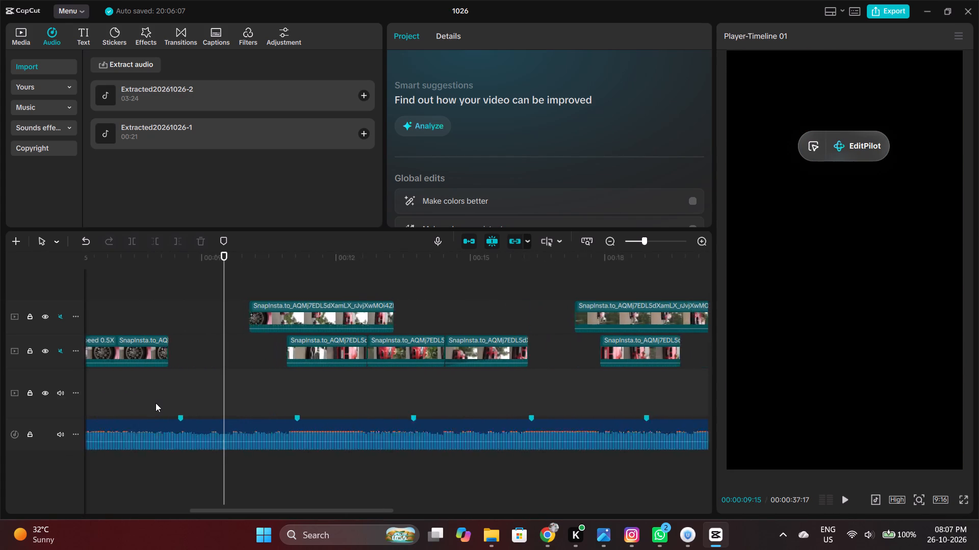
{"action": "left_click", "coordinate": [179, 398]}
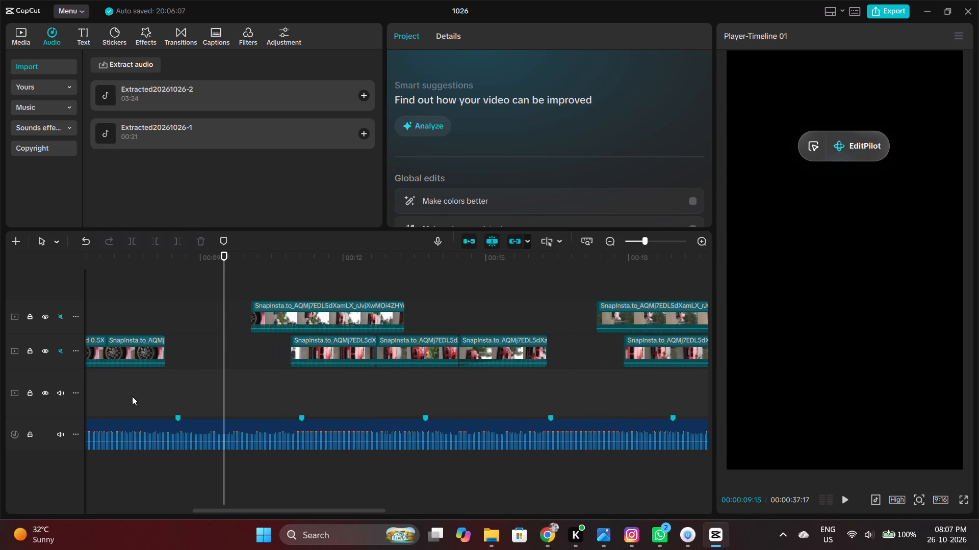
{"action": "left_click", "coordinate": [121, 405]}
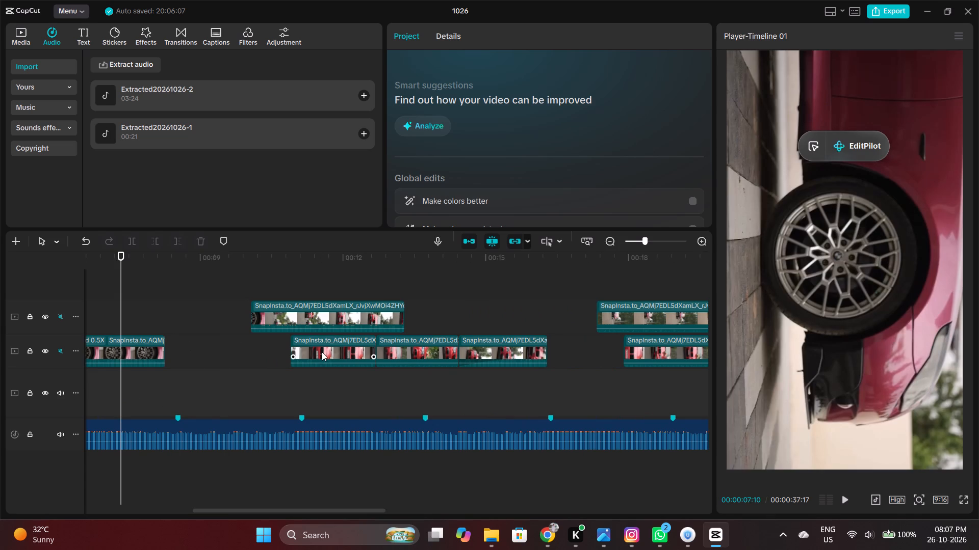
{"action": "left_click", "coordinate": [322, 352]}
{"action": "left_click", "coordinate": [308, 389]}
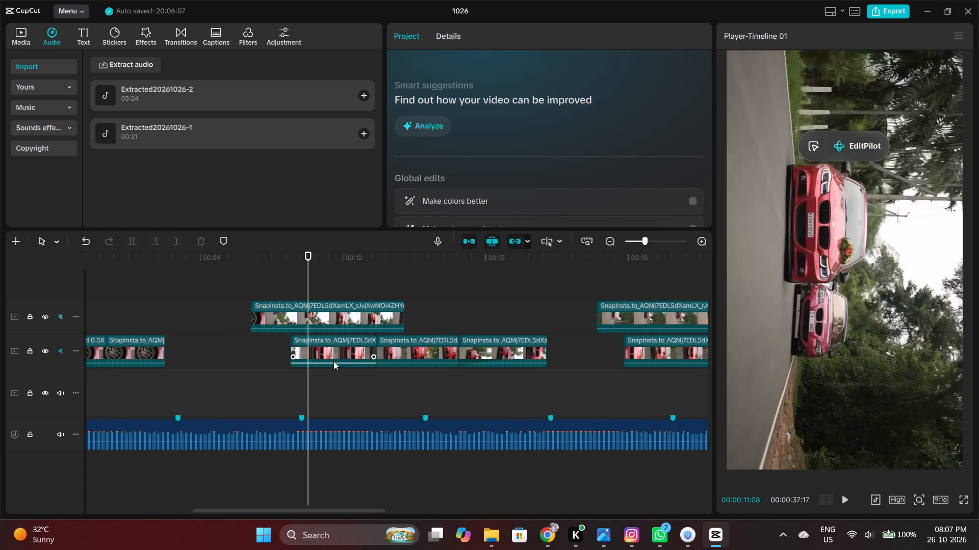
{"action": "left_click", "coordinate": [334, 352]}
{"action": "left_click", "coordinate": [410, 345]}
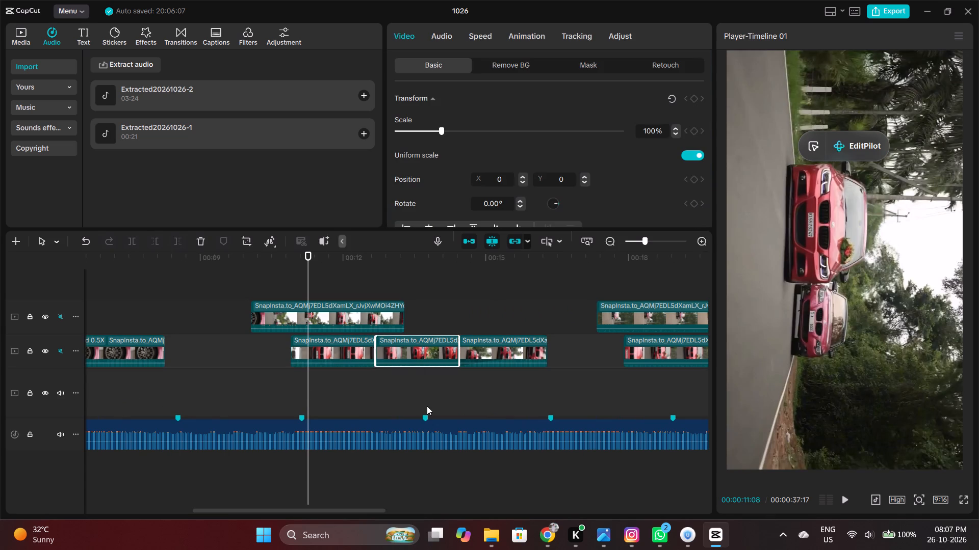
{"action": "left_click", "coordinate": [427, 406]}
{"action": "left_click_drag", "start_coordinate": [407, 353], "coordinate": [200, 352]}
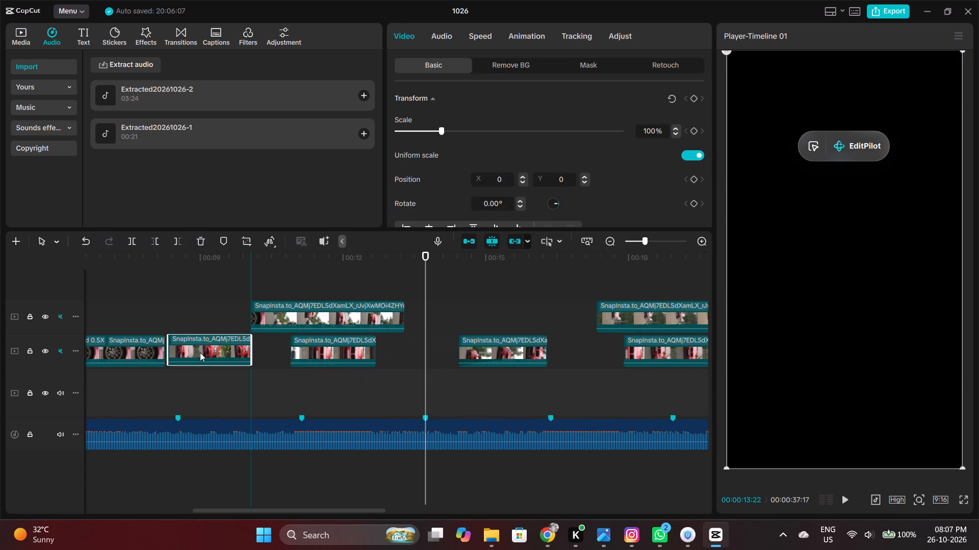
Swap the wheel clip and the red car front clip, closing the gap so the front shot directly follows the opening clip.
{"action": "left_click", "coordinate": [193, 378]}
{"action": "left_click_drag", "start_coordinate": [193, 382], "coordinate": [246, 393]}
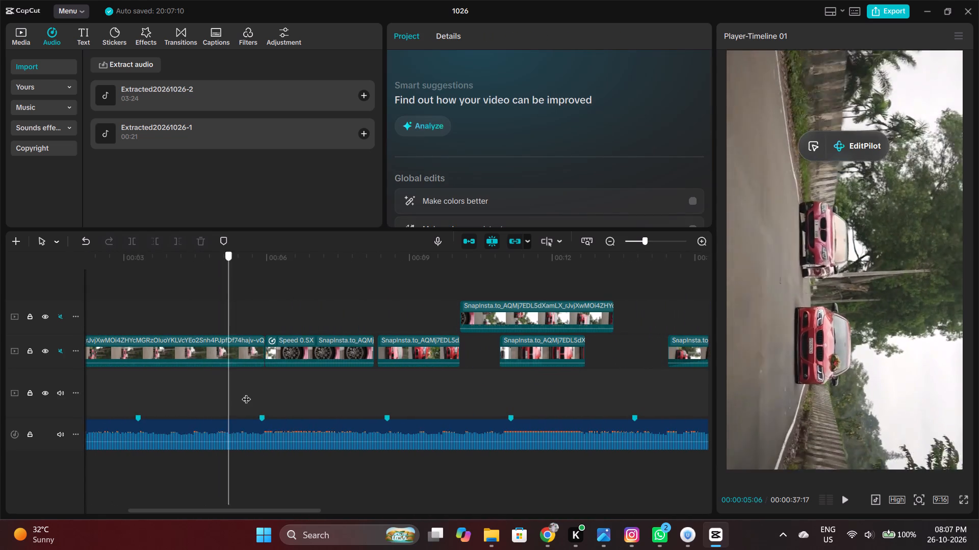
{"action": "left_click_drag", "start_coordinate": [246, 393], "coordinate": [278, 393]}
{"action": "left_click_drag", "start_coordinate": [314, 347], "coordinate": [359, 313]}
{"action": "left_click_drag", "start_coordinate": [395, 356], "coordinate": [309, 356]}
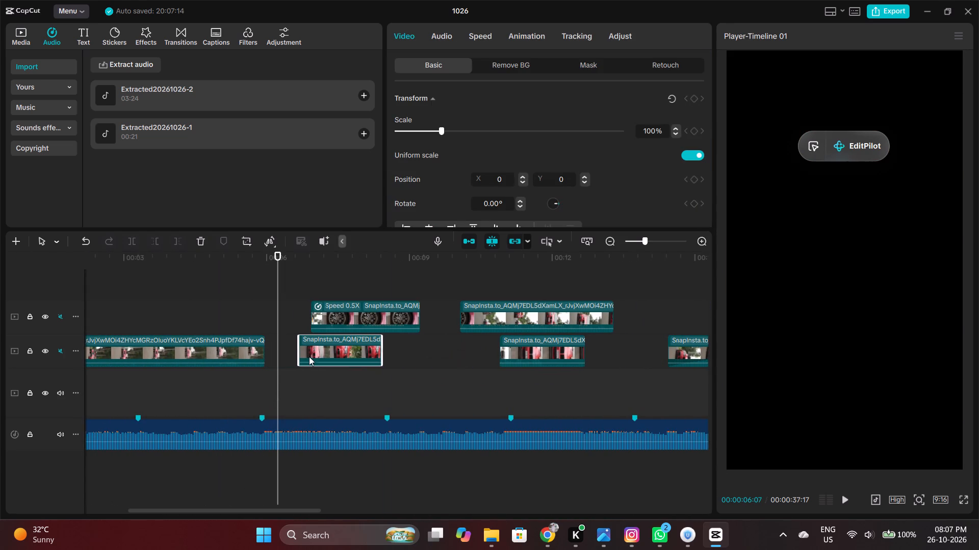
{"action": "left_click_drag", "start_coordinate": [309, 356], "coordinate": [287, 358]}
{"action": "left_click", "coordinate": [286, 358]}
{"action": "left_click_drag", "start_coordinate": [378, 314], "coordinate": [416, 348]}
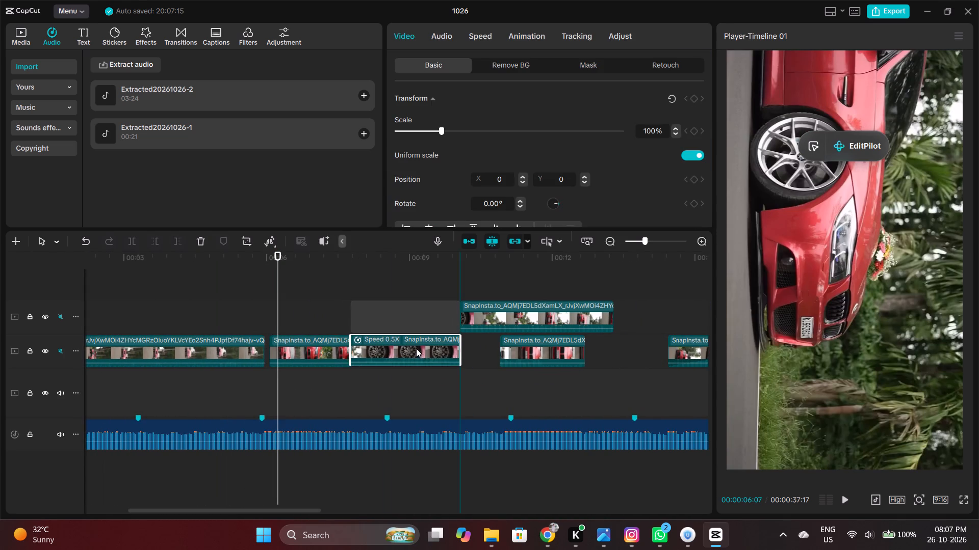
{"action": "left_click_drag", "start_coordinate": [416, 348], "coordinate": [439, 349]}
{"action": "right_click", "coordinate": [266, 349]}
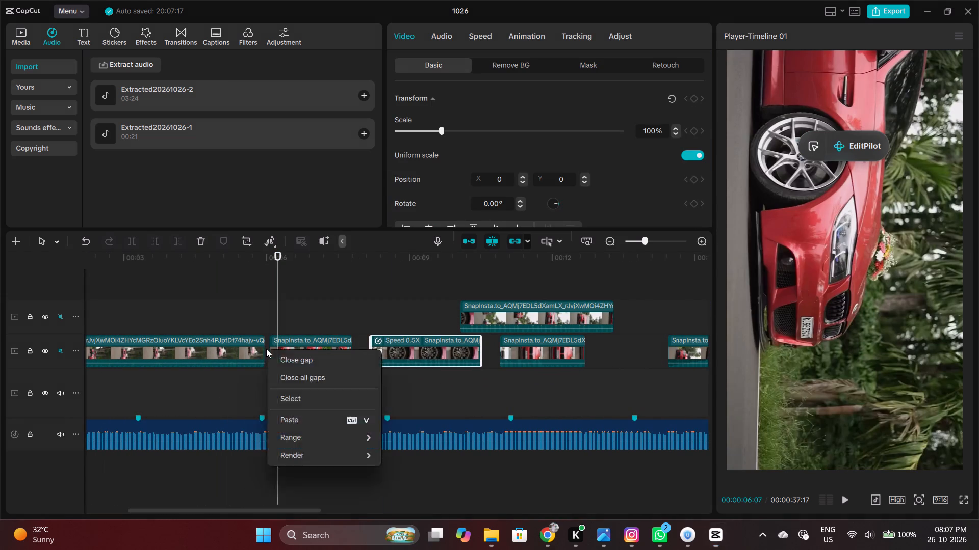
{"action": "left_click", "coordinate": [282, 355]}
Play the cut from the opening clip into the red car front clip to check its timing.
{"action": "left_click", "coordinate": [230, 400]}
{"action": "left_click_drag", "start_coordinate": [223, 398], "coordinate": [161, 410]}
{"action": "key", "text": "space"}
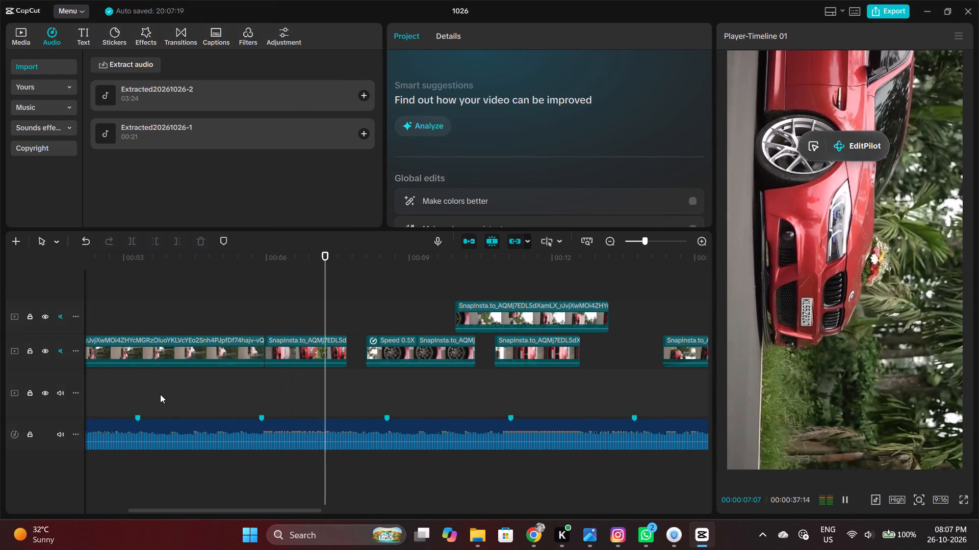
{"action": "key", "text": "space"}
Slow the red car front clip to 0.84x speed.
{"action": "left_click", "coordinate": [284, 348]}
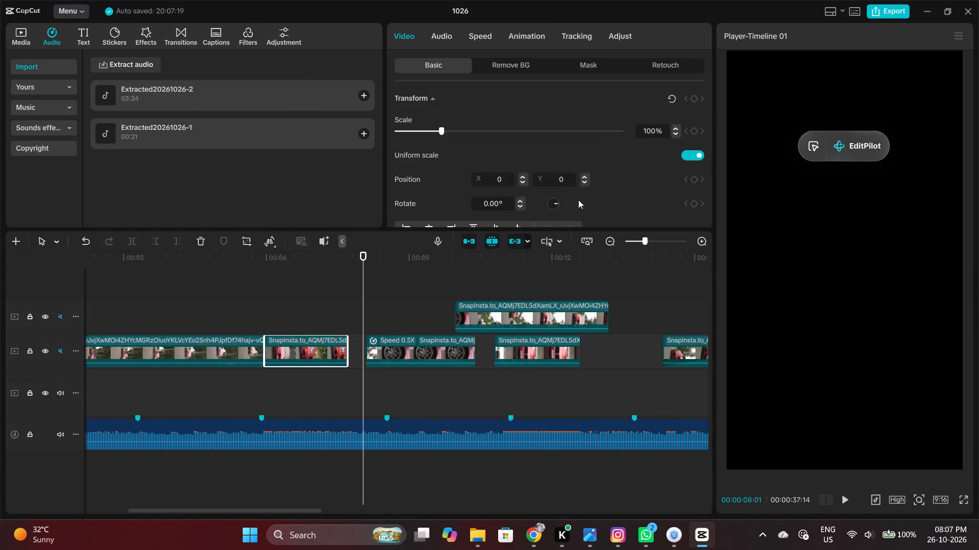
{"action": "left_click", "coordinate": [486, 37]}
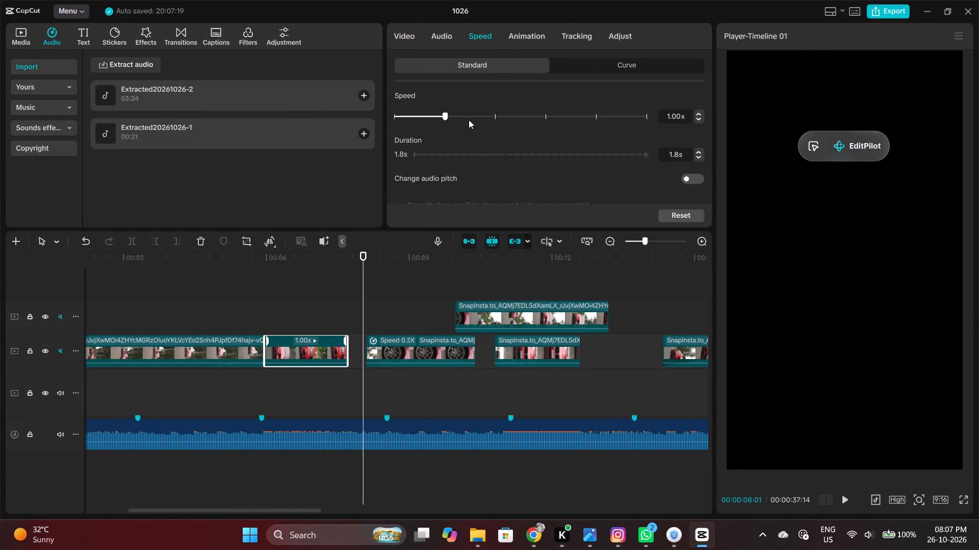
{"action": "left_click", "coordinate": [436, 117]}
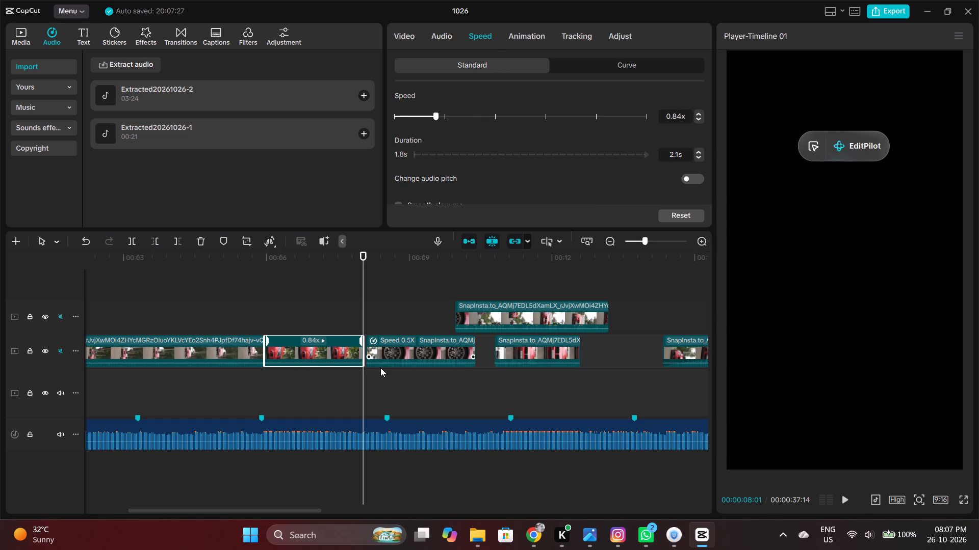
Move the slowed wheel clip onto a new track, clear of the fourth beat marker.
{"action": "left_click", "coordinate": [387, 400]}
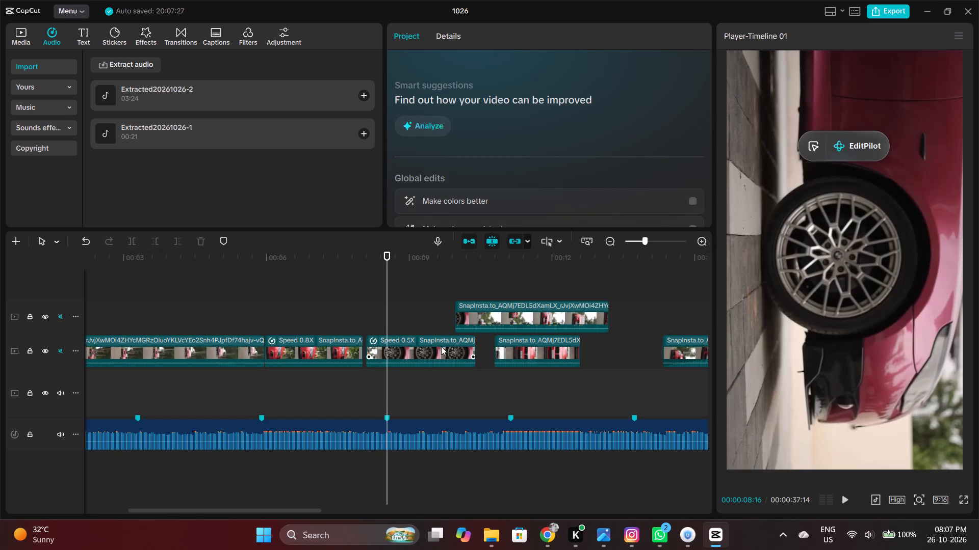
{"action": "left_click_drag", "start_coordinate": [441, 346], "coordinate": [464, 346]}
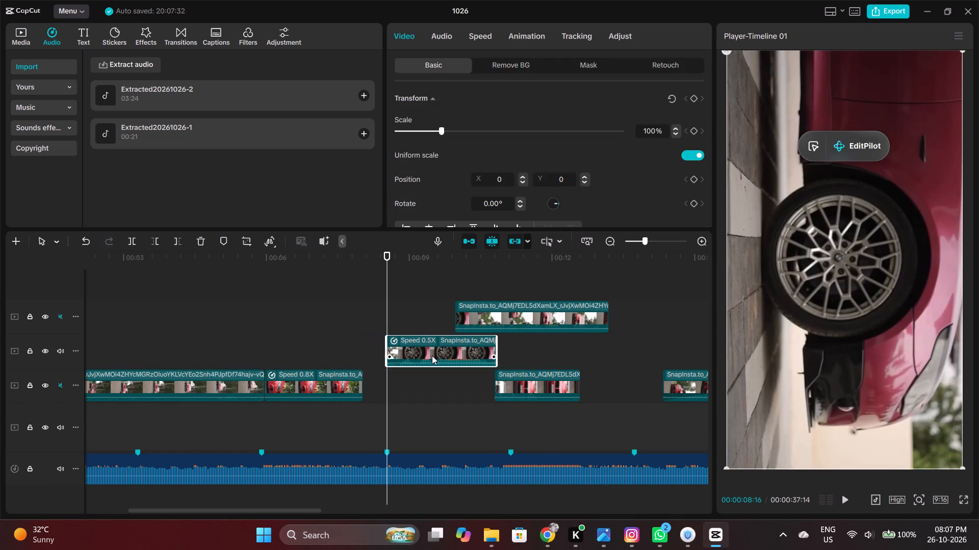
{"action": "left_click_drag", "start_coordinate": [432, 355], "coordinate": [472, 354]}
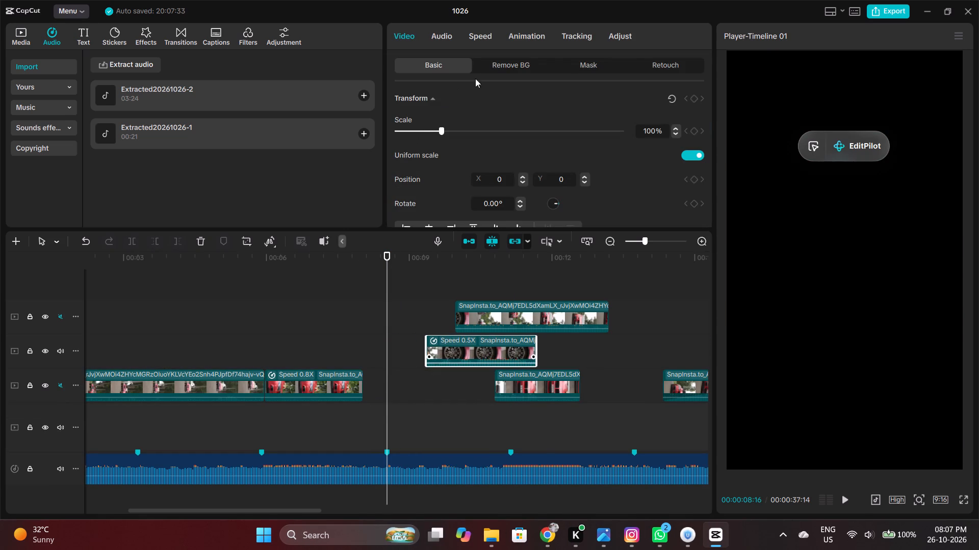
Set the red car front clip's speed to 0.68x so it ends at the fourth beat marker.
{"action": "left_click", "coordinate": [478, 39]}
{"action": "left_click", "coordinate": [309, 393]}
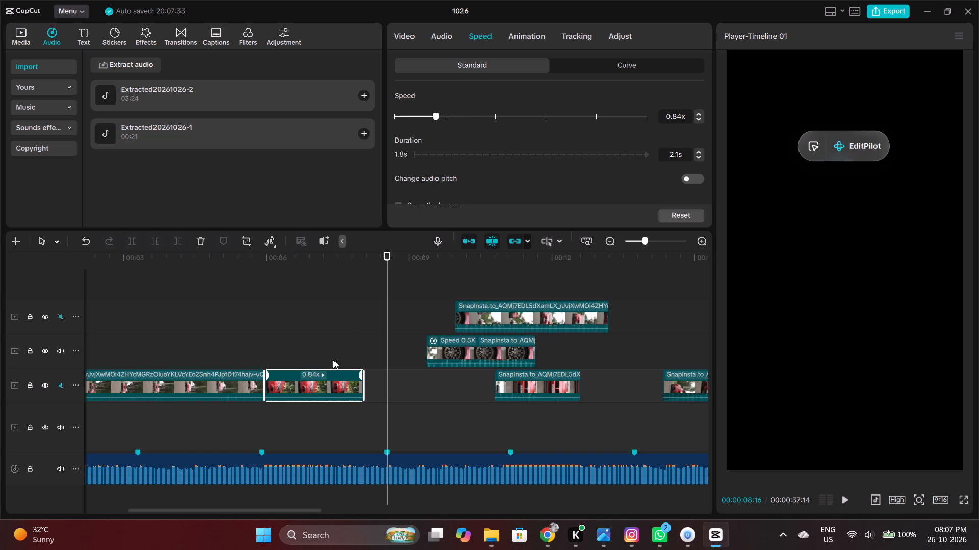
{"action": "left_click", "coordinate": [429, 116]}
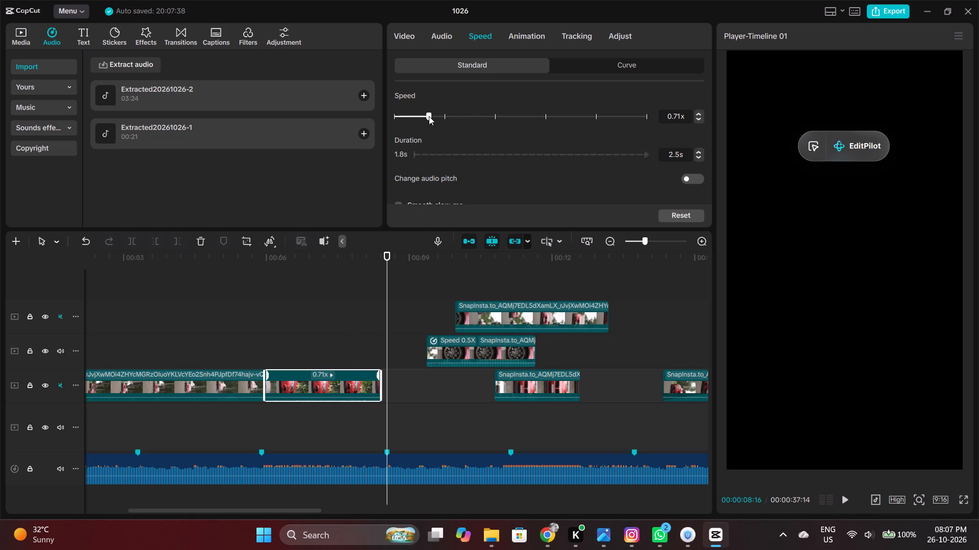
{"action": "left_click", "coordinate": [424, 116]}
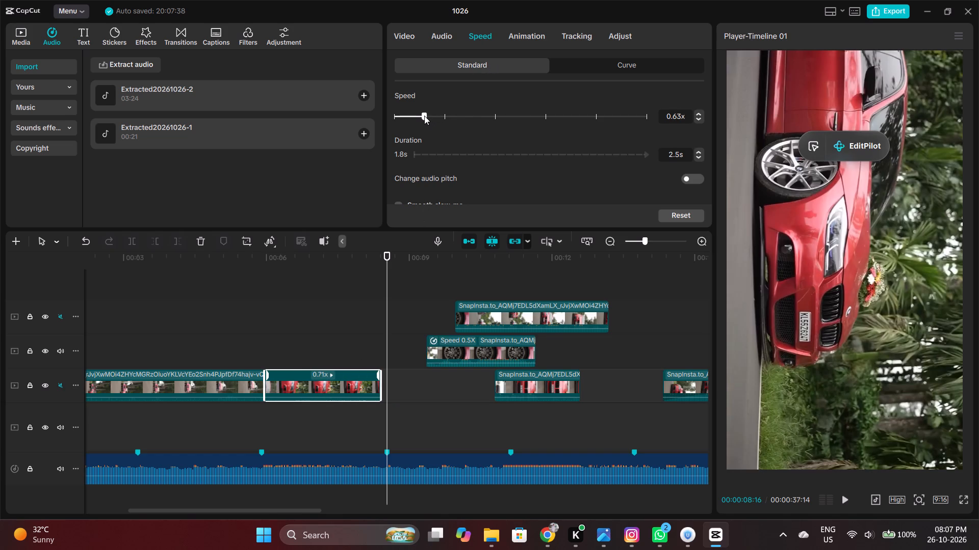
{"action": "left_click", "coordinate": [425, 114]}
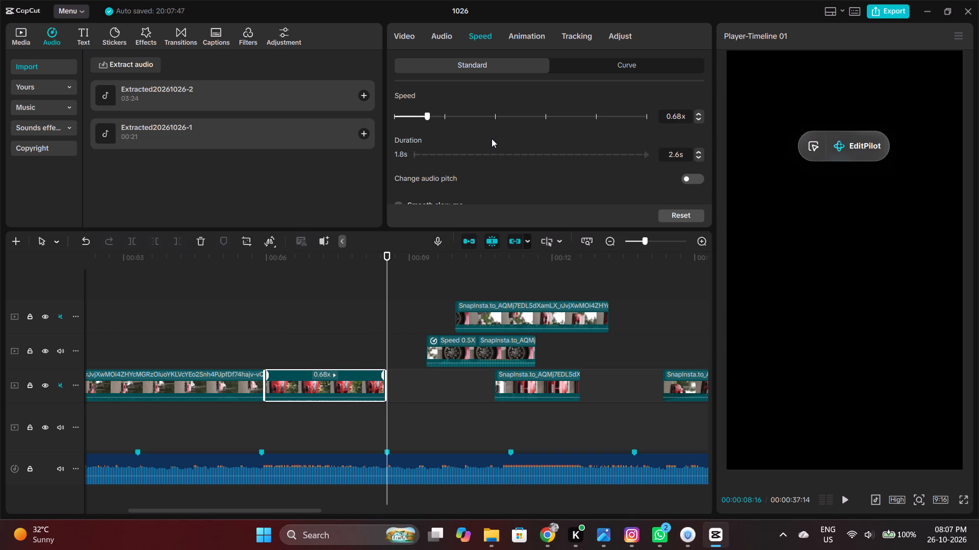
Turn on smooth slow-mo for the red car front clip and choose its processing method.
{"action": "scroll", "coordinate": [492, 137], "scroll_direction": "down", "scroll_amount": 3}
{"action": "left_click", "coordinate": [399, 148]}
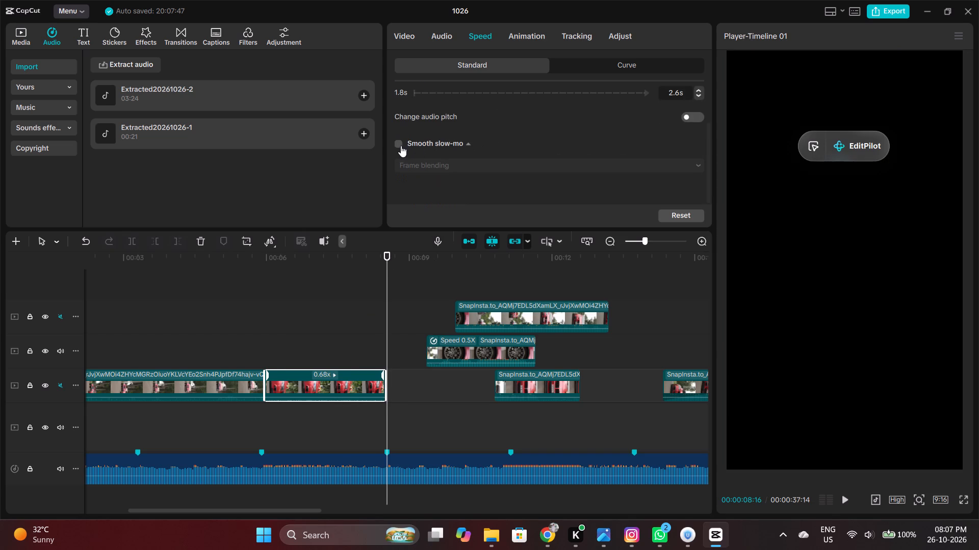
{"action": "left_click", "coordinate": [401, 146]}
{"action": "left_click", "coordinate": [415, 169]}
{"action": "left_click", "coordinate": [427, 219]}
Play the cut into the slowed red car clip, and replay the edit from the start to check the beat timing.
{"action": "left_click", "coordinate": [261, 322]}
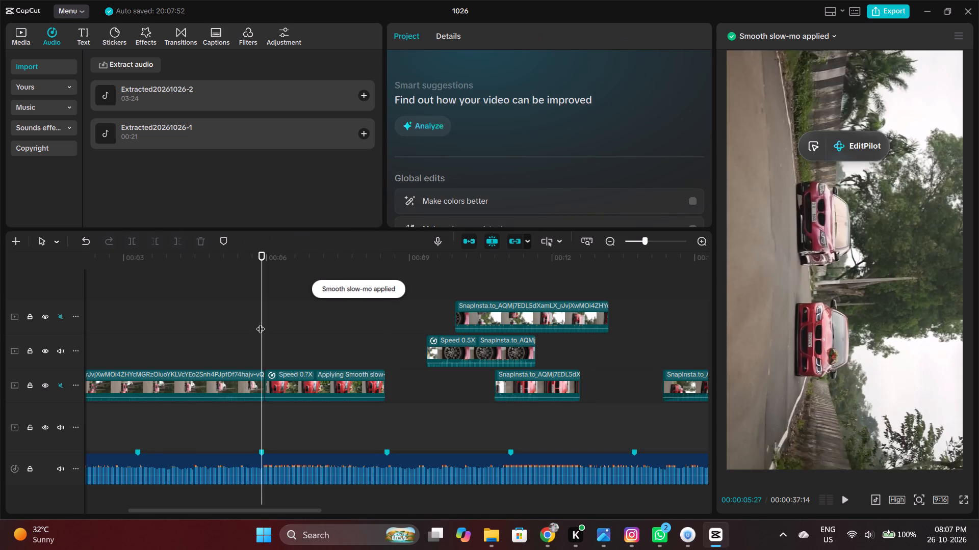
{"action": "left_click_drag", "start_coordinate": [261, 322], "coordinate": [195, 338]}
{"action": "key", "text": "space"}
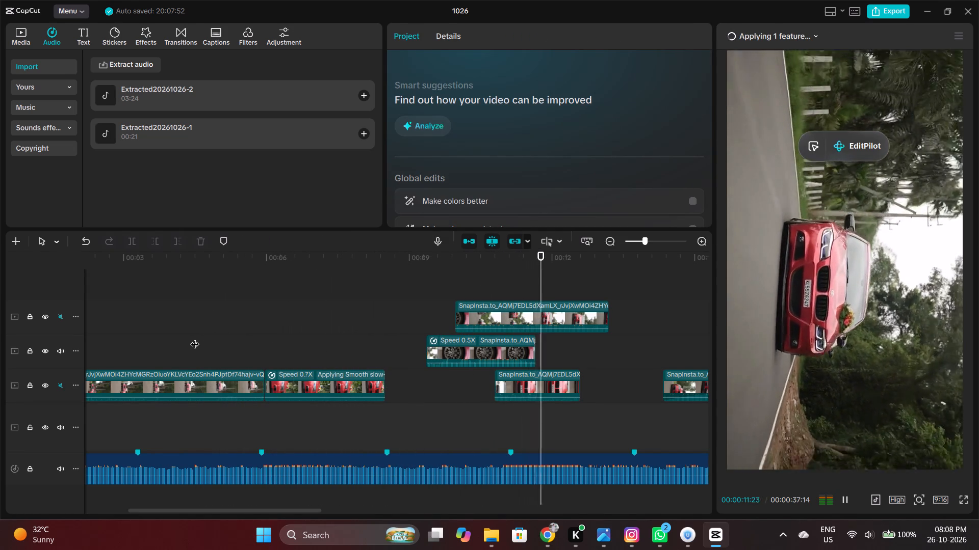
{"action": "key", "text": "space"}
{"action": "left_click", "coordinate": [152, 429]}
{"action": "left_click_drag", "start_coordinate": [152, 428], "coordinate": [0, 442]}
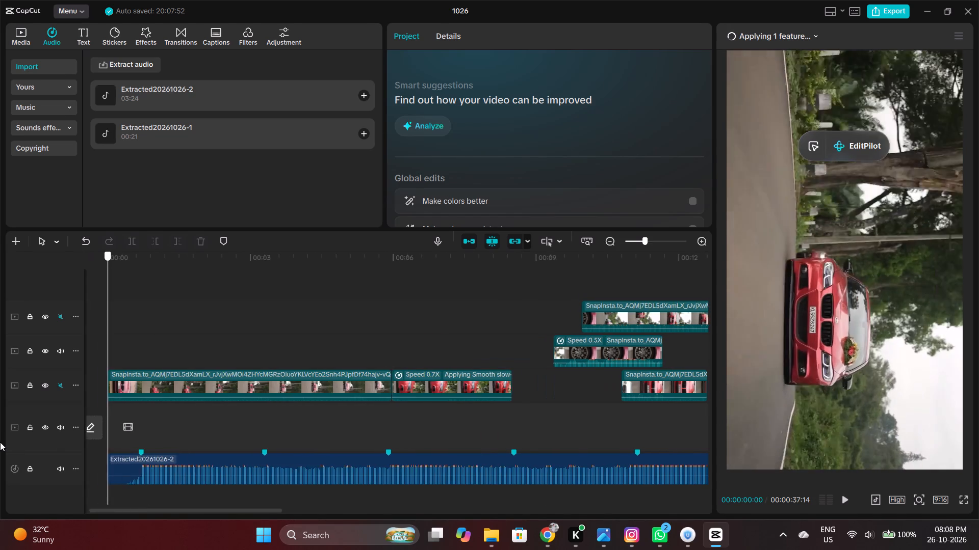
{"action": "left_click_drag", "start_coordinate": [0, 442], "coordinate": [0, 445]}
{"action": "key", "text": "space"}
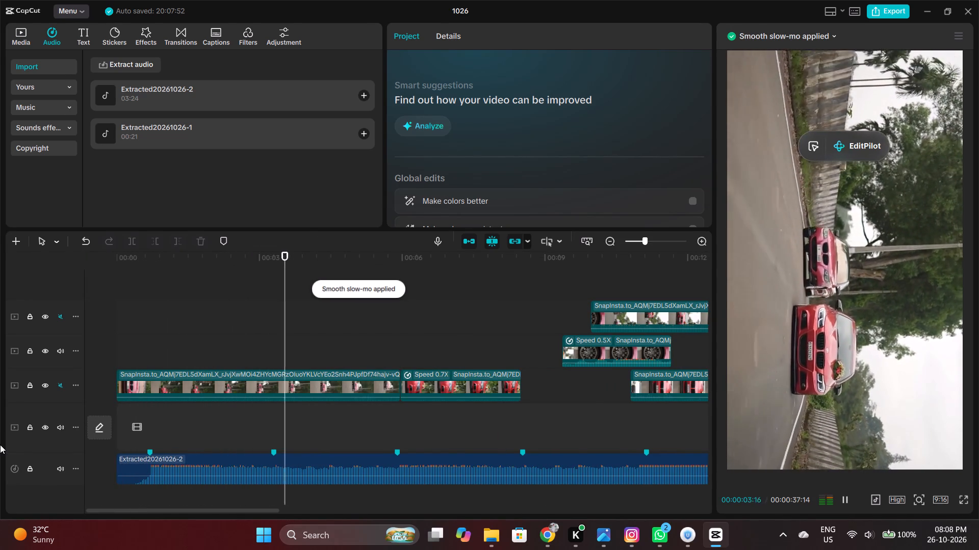
{"action": "key", "text": "space"}
Split the opening clip at the second beat marker and lift its second part onto the track above.
{"action": "left_click", "coordinate": [275, 424]}
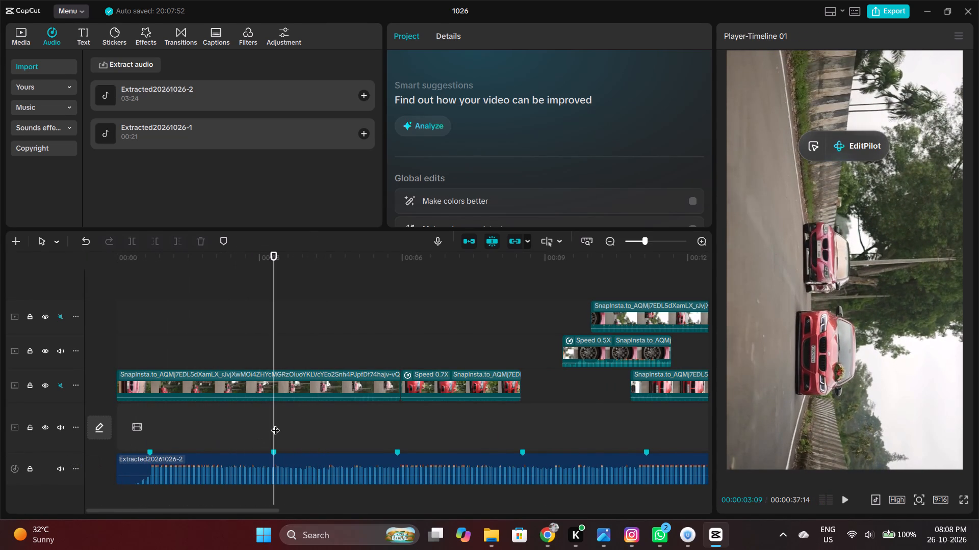
{"action": "left_click", "coordinate": [323, 379]}
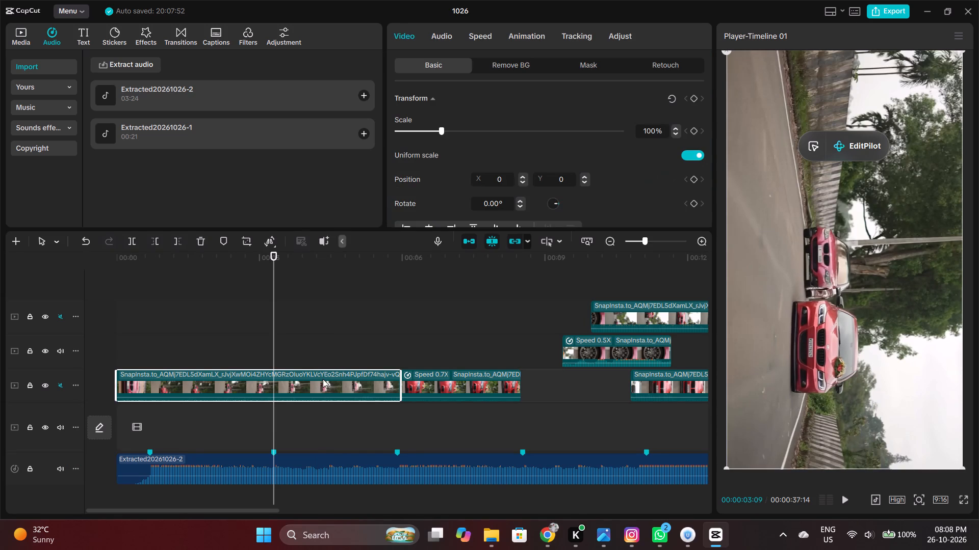
{"action": "key", "text": "ctrl+b"}
{"action": "left_click_drag", "start_coordinate": [323, 379], "coordinate": [328, 347]}
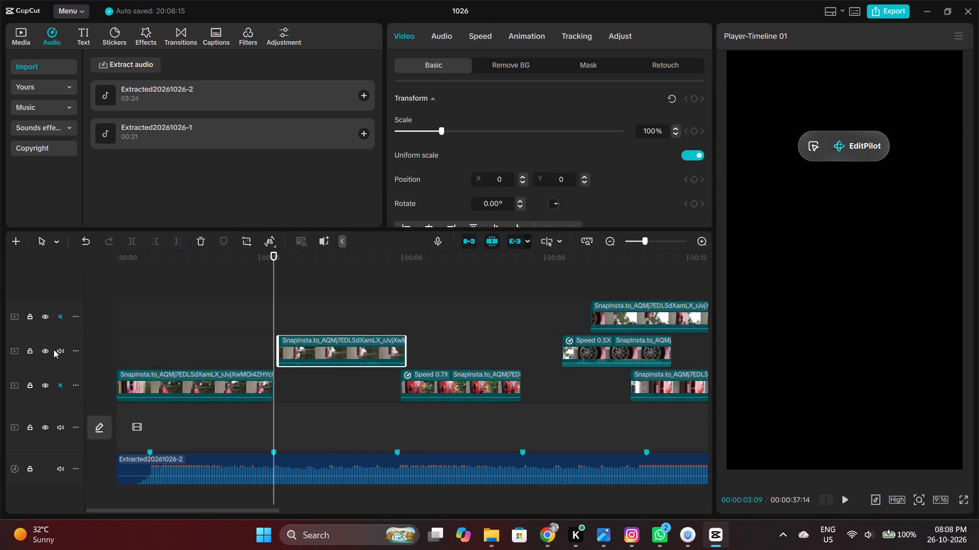
Mute the track holding the lifted piece and play the passage after the second beat marker.
{"action": "left_click", "coordinate": [56, 350]}
{"action": "key", "text": "space"}
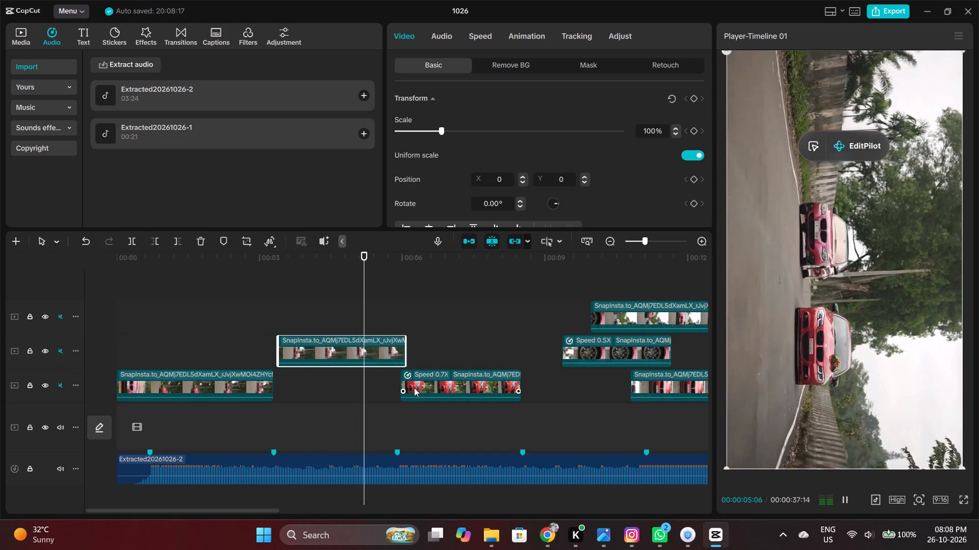
{"action": "key", "text": "space"}
Move the lifted piece to a new top track starting at about 9.5 seconds and mute that track.
{"action": "left_click_drag", "start_coordinate": [339, 352], "coordinate": [494, 316]}
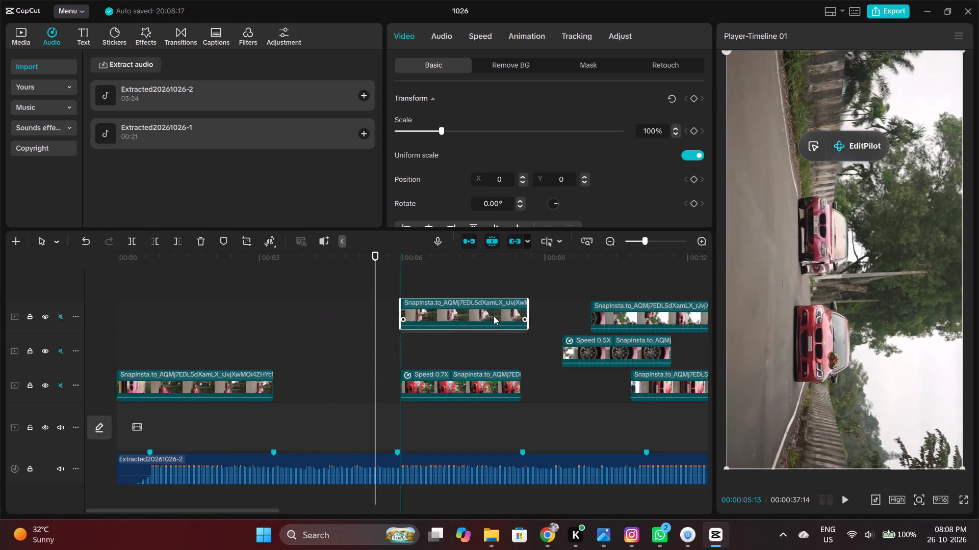
{"action": "left_click_drag", "start_coordinate": [494, 316], "coordinate": [631, 275]}
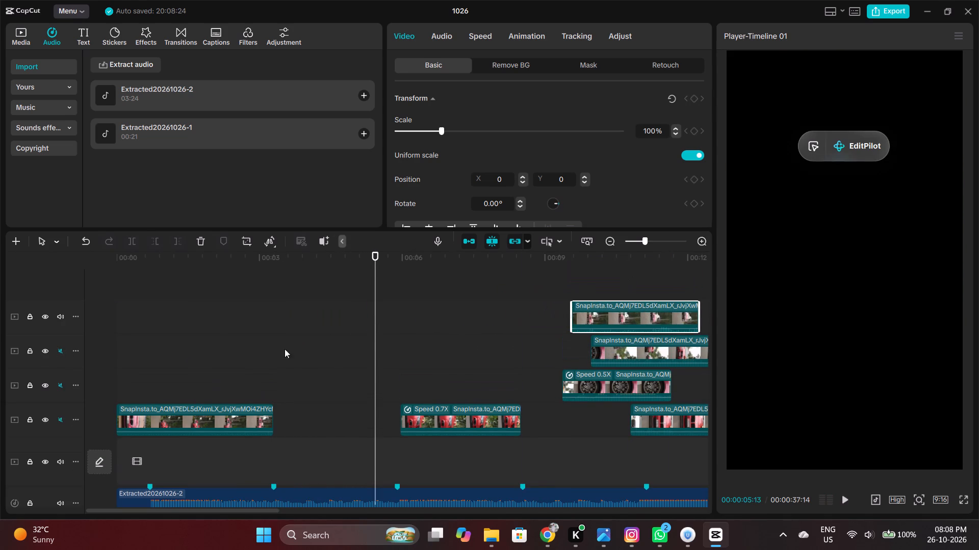
{"action": "left_click", "coordinate": [58, 316]}
Move the 0.7X red car clip back to the second beat marker, directly after the opening clip.
{"action": "left_click", "coordinate": [206, 322]}
{"action": "key", "text": "space"}
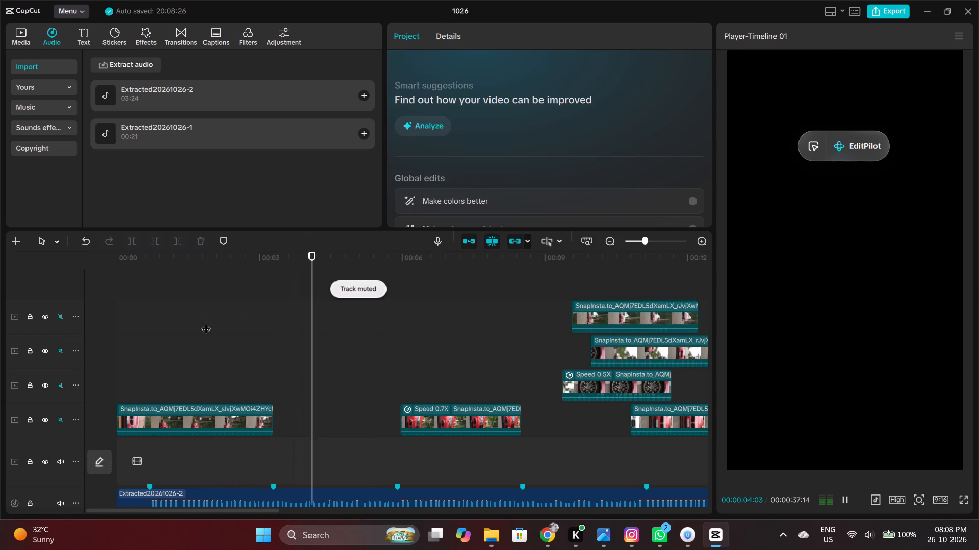
{"action": "key", "text": "space"}
{"action": "left_click_drag", "start_coordinate": [467, 417], "coordinate": [329, 418]}
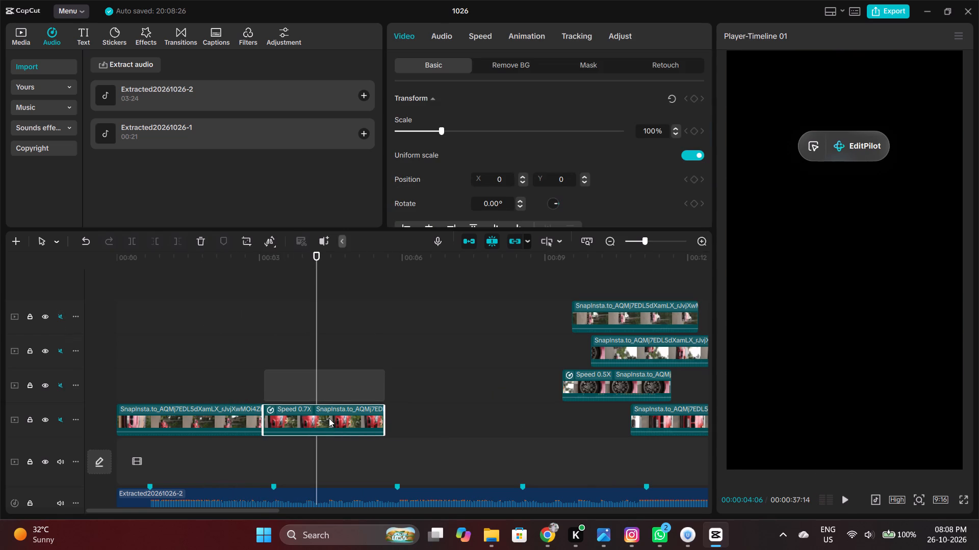
{"action": "left_click_drag", "start_coordinate": [329, 418], "coordinate": [337, 428]}
Play the cut from the opening clip into the slowed red car clip to check its timing.
{"action": "left_click", "coordinate": [266, 350]}
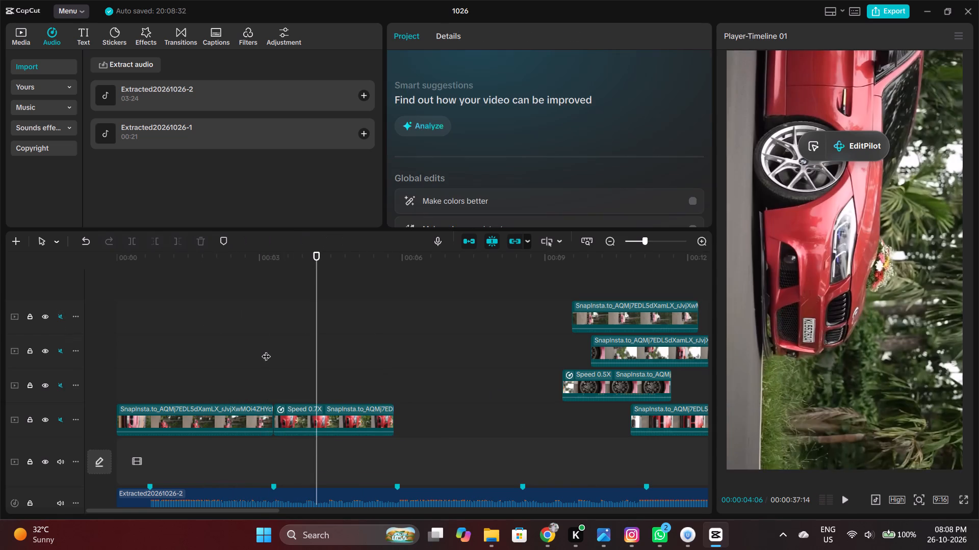
{"action": "key", "text": "space"}
{"action": "key", "text": "space"}
{"action": "left_click", "coordinate": [261, 370]}
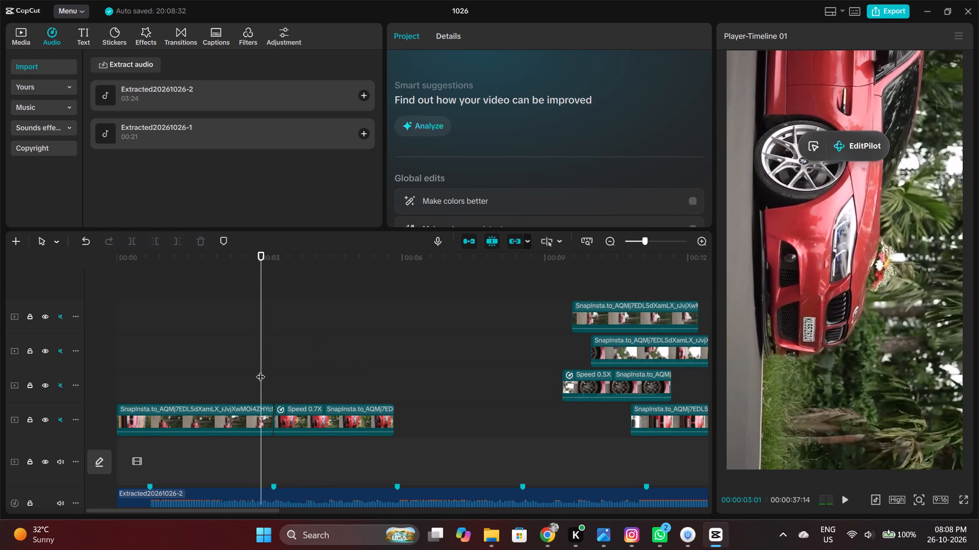
{"action": "left_click_drag", "start_coordinate": [261, 370], "coordinate": [234, 371]}
{"action": "key", "text": "space"}
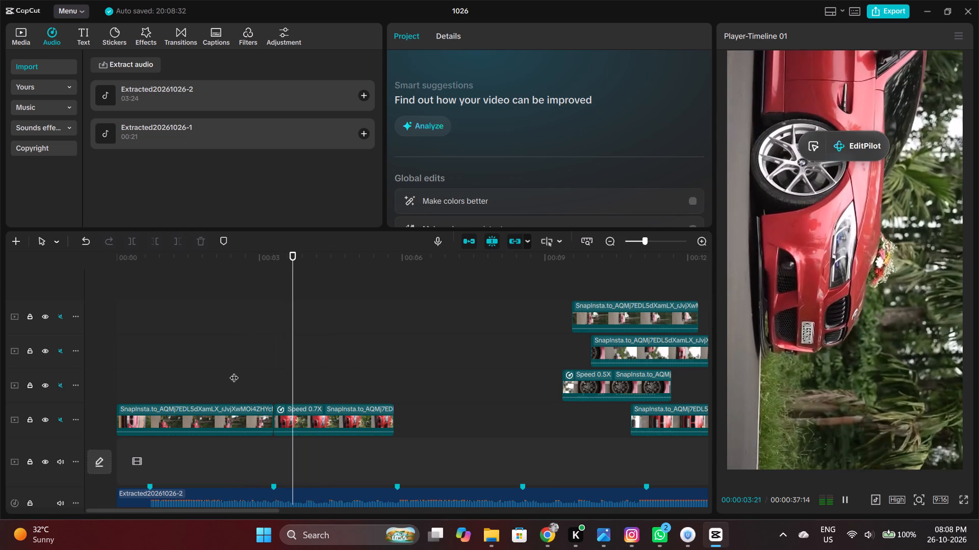
{"action": "key", "text": "space"}
Step frame by frame around the second beat marker and examine the first frame of the slowed red car clip.
{"action": "left_click", "coordinate": [280, 408]}
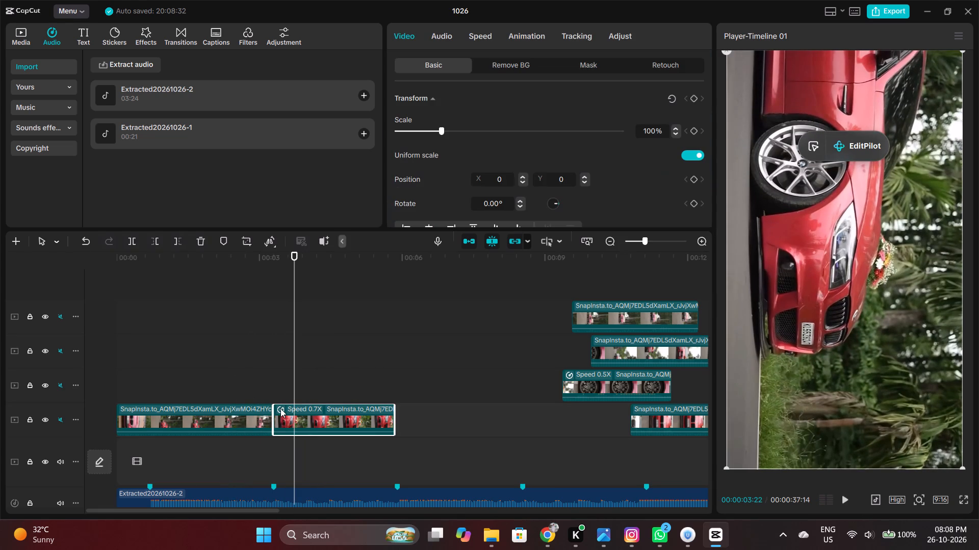
{"action": "left_click", "coordinate": [280, 392]}
{"action": "key", "text": "Left"}
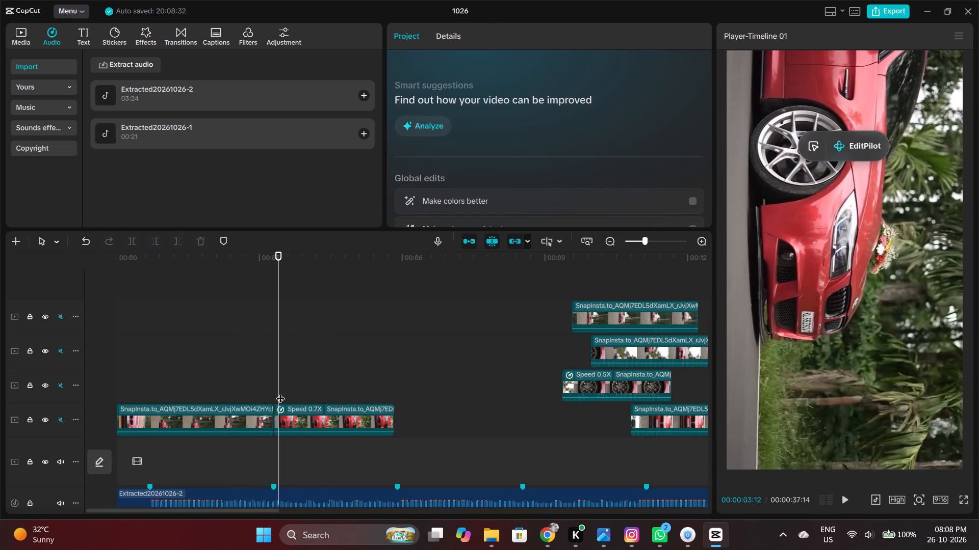
{"action": "key", "text": "Left"}
{"action": "key", "text": "Left"}
{"action": "key", "text": "Left"}
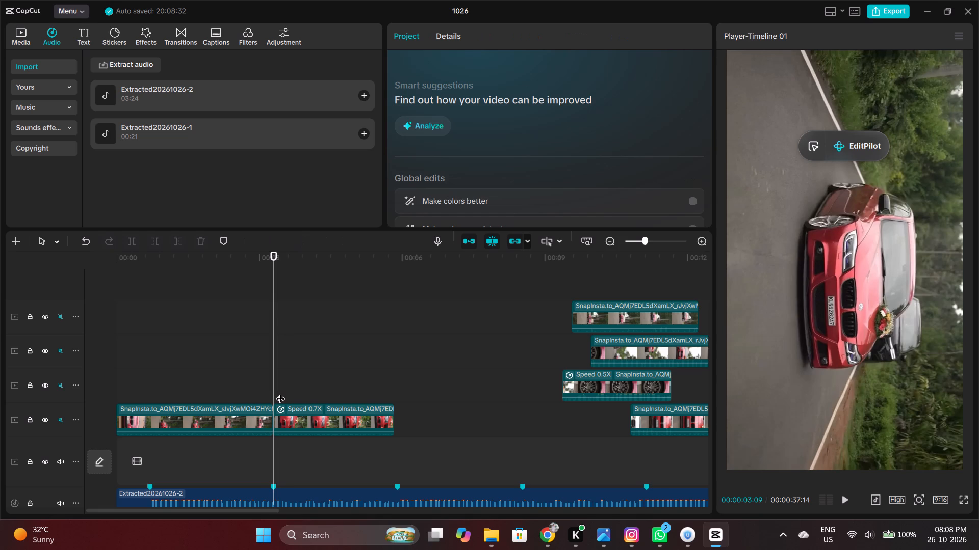
{"action": "key", "text": "Left"}
{"action": "key", "text": "Right"}
{"action": "scroll", "coordinate": [280, 392], "scroll_direction": "up", "scroll_amount": 5, "text": "ctrl"}
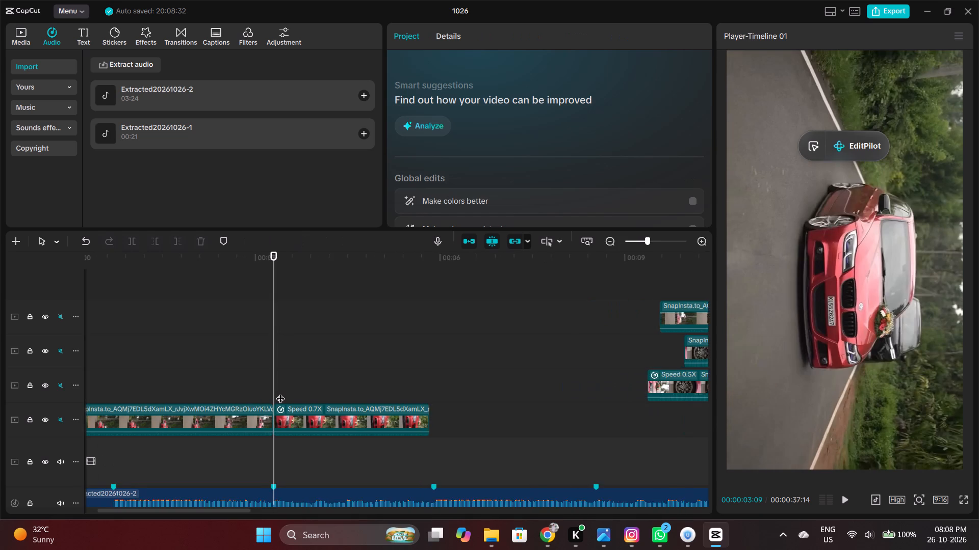
{"action": "scroll", "coordinate": [280, 392], "scroll_direction": "up", "scroll_amount": 20, "text": "ctrl"}
{"action": "scroll", "coordinate": [280, 392], "scroll_direction": "up", "scroll_amount": 20, "text": "ctrl"}
{"action": "scroll", "coordinate": [280, 392], "scroll_direction": "up", "scroll_amount": 4, "text": "ctrl"}
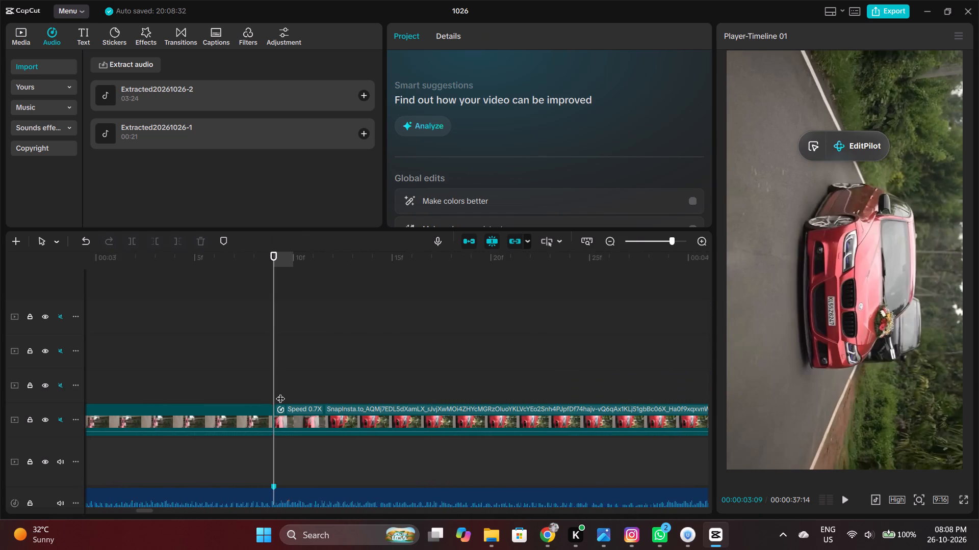
{"action": "scroll", "coordinate": [280, 392], "scroll_direction": "up", "scroll_amount": 20, "text": "ctrl"}
{"action": "scroll", "coordinate": [280, 392], "scroll_direction": "up", "scroll_amount": 15, "text": "ctrl"}
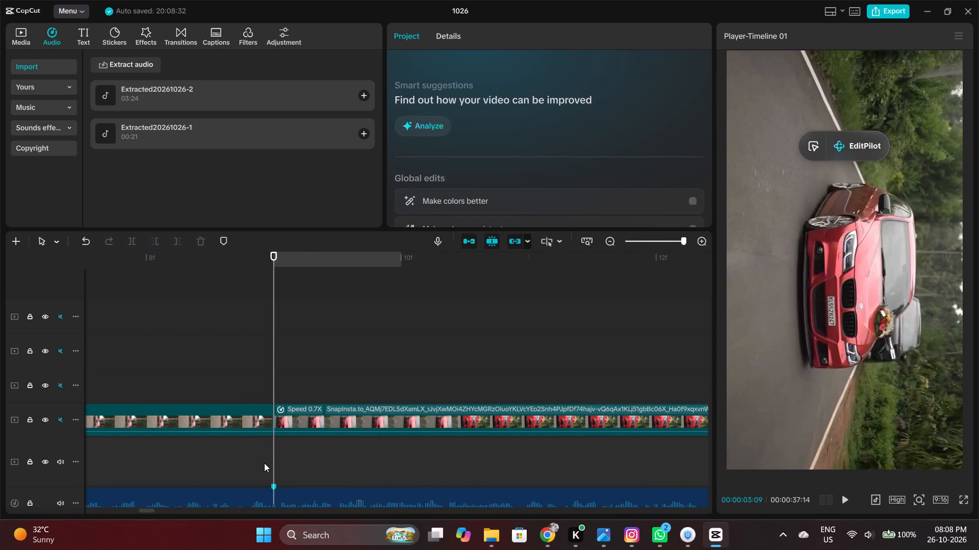
Play the beginning of the slowed red car clip from the second beat marker.
{"action": "left_click", "coordinate": [264, 463]}
{"action": "left_click", "coordinate": [260, 455]}
{"action": "left_click", "coordinate": [251, 450]}
{"action": "left_click", "coordinate": [230, 367]}
{"action": "triple_click", "coordinate": [238, 381]}
{"action": "left_click", "coordinate": [238, 381]}
{"action": "scroll", "coordinate": [238, 381], "scroll_direction": "down", "scroll_amount": 8}
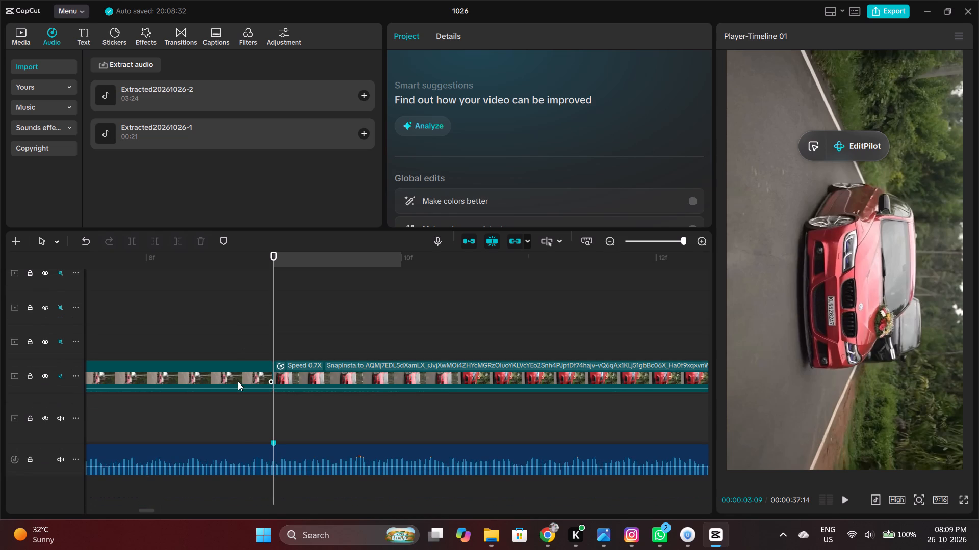
{"action": "scroll", "coordinate": [238, 381], "scroll_direction": "down", "scroll_amount": 3}
{"action": "key", "text": "space"}
{"action": "key", "text": "space"}
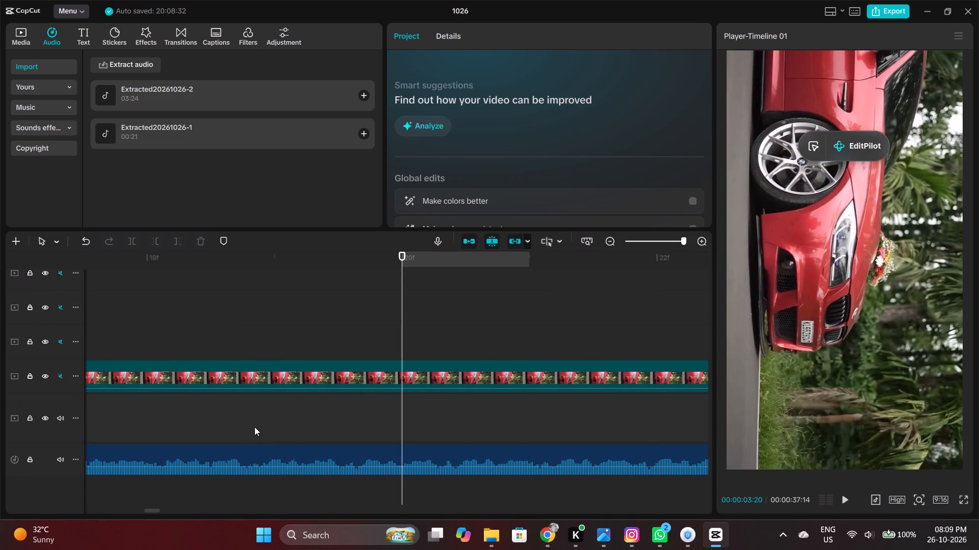
Split the slowed red car clip at 00:00:03:10, delete the one-frame piece before the split and close the gap.
{"action": "scroll", "coordinate": [254, 427], "scroll_direction": "down", "scroll_amount": 20, "text": "ctrl"}
{"action": "scroll", "coordinate": [254, 427], "scroll_direction": "down", "scroll_amount": 10, "text": "ctrl"}
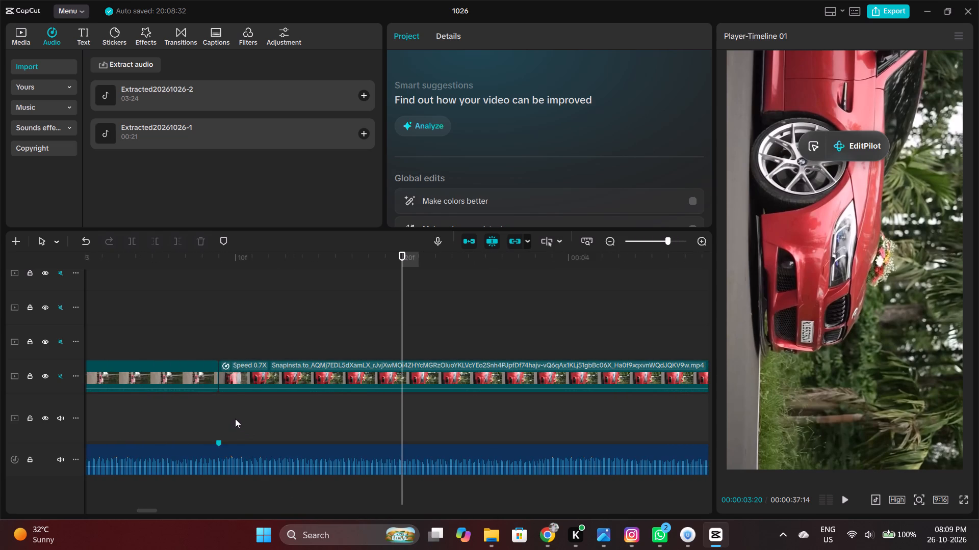
{"action": "left_click", "coordinate": [235, 419]}
{"action": "key", "text": "Left"}
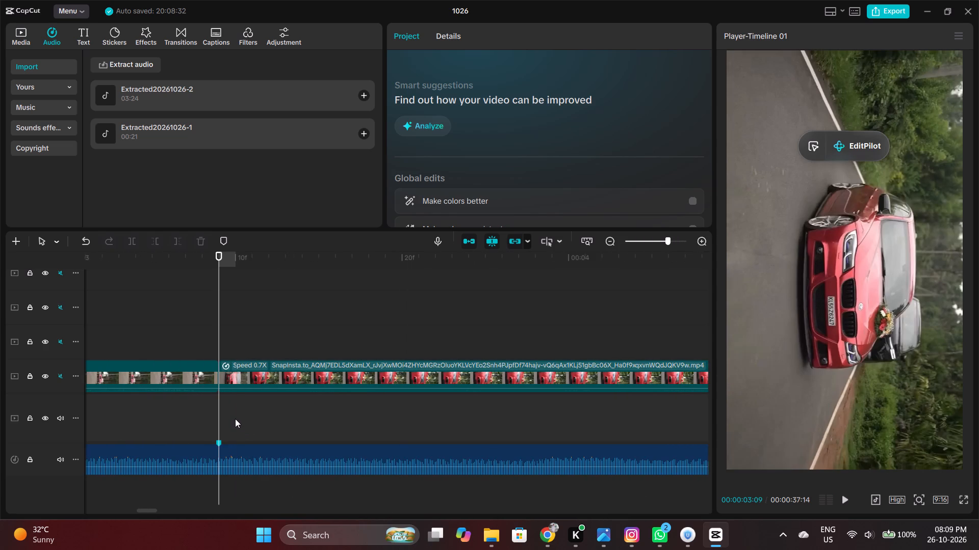
{"action": "key", "text": "Left"}
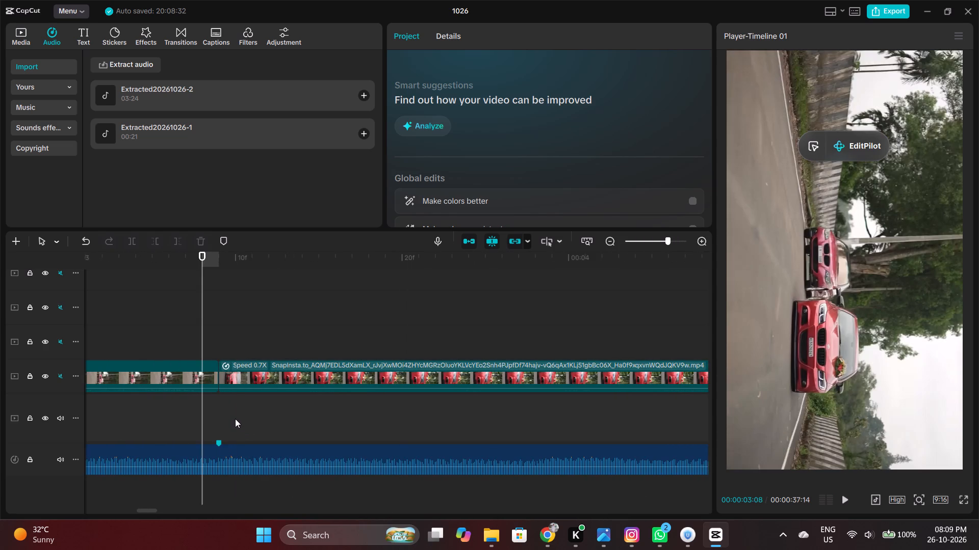
{"action": "key", "text": "Right"}
{"action": "key", "text": "Right"}
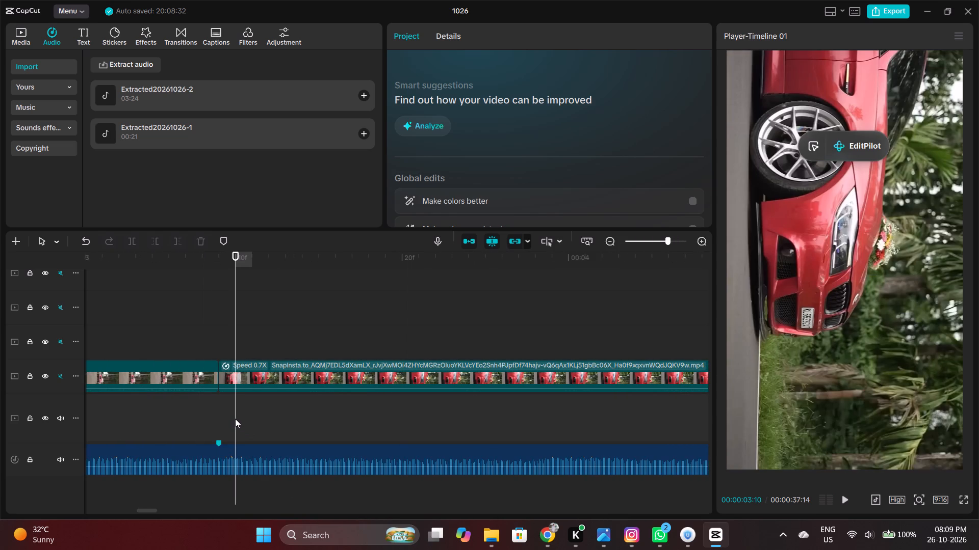
{"action": "left_click", "coordinate": [226, 377]}
{"action": "key", "text": "ctrl+b"}
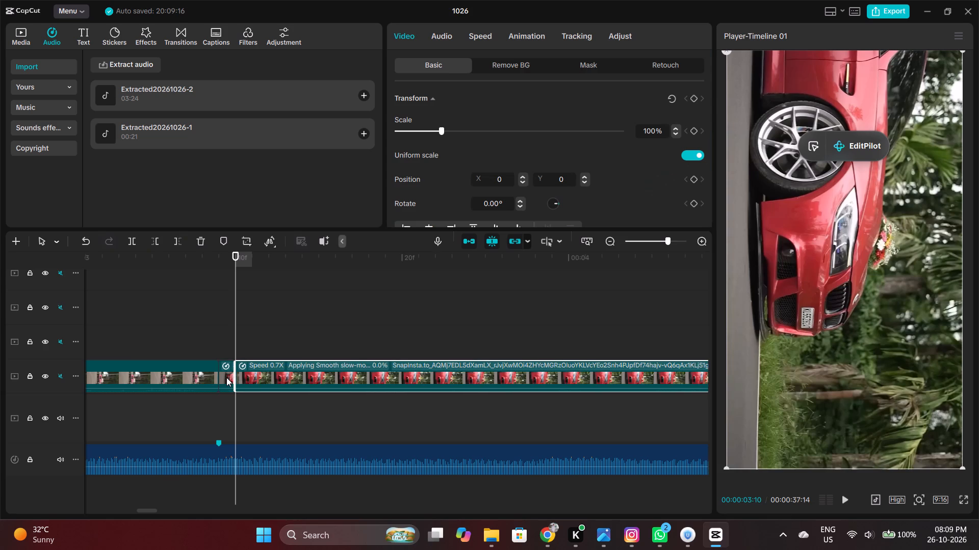
{"action": "left_click", "coordinate": [226, 377]}
{"action": "key", "text": "BackSpace"}
{"action": "right_click", "coordinate": [226, 377]}
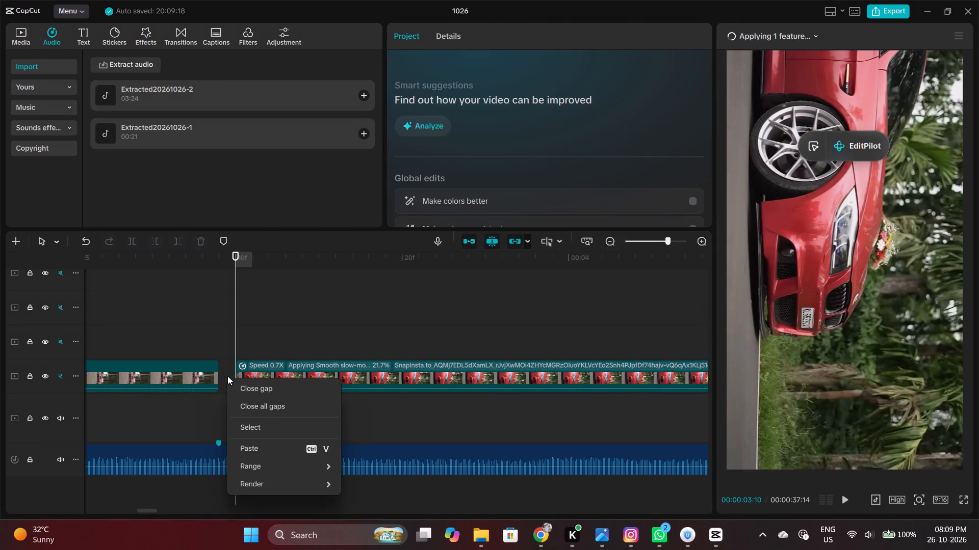
{"action": "left_click", "coordinate": [265, 393]}
Replay the edit from near the start through the end of the slowed red car clip.
{"action": "left_click", "coordinate": [213, 393]}
{"action": "left_click_drag", "start_coordinate": [175, 402], "coordinate": [92, 420]}
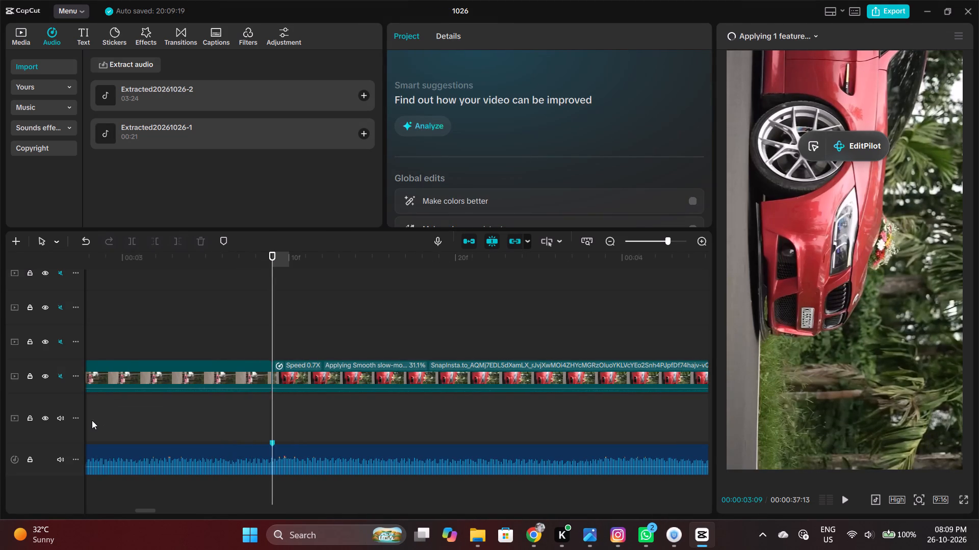
{"action": "left_click", "coordinate": [92, 420]}
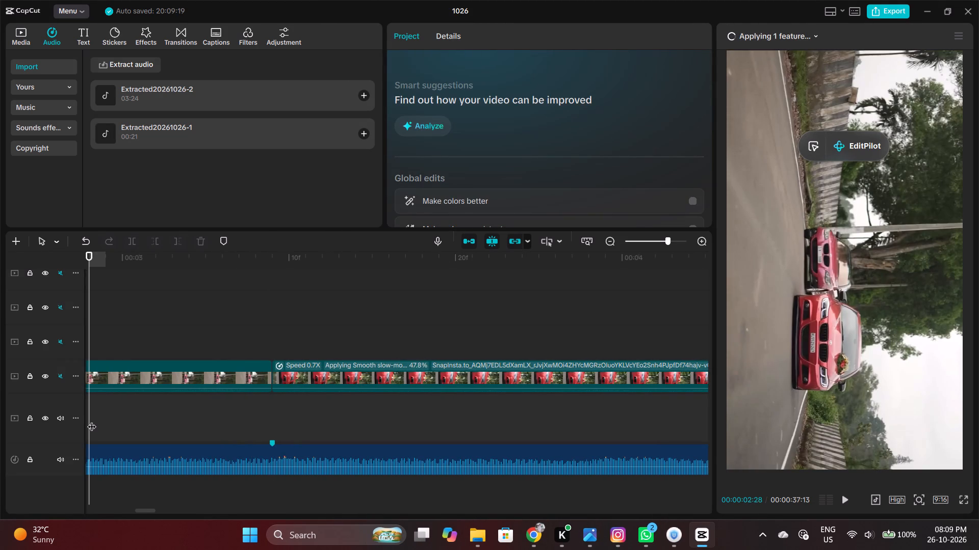
{"action": "scroll", "coordinate": [92, 420], "scroll_direction": "down", "scroll_amount": 20, "text": "ctrl"}
{"action": "scroll", "coordinate": [92, 420], "scroll_direction": "down", "scroll_amount": 9, "text": "ctrl"}
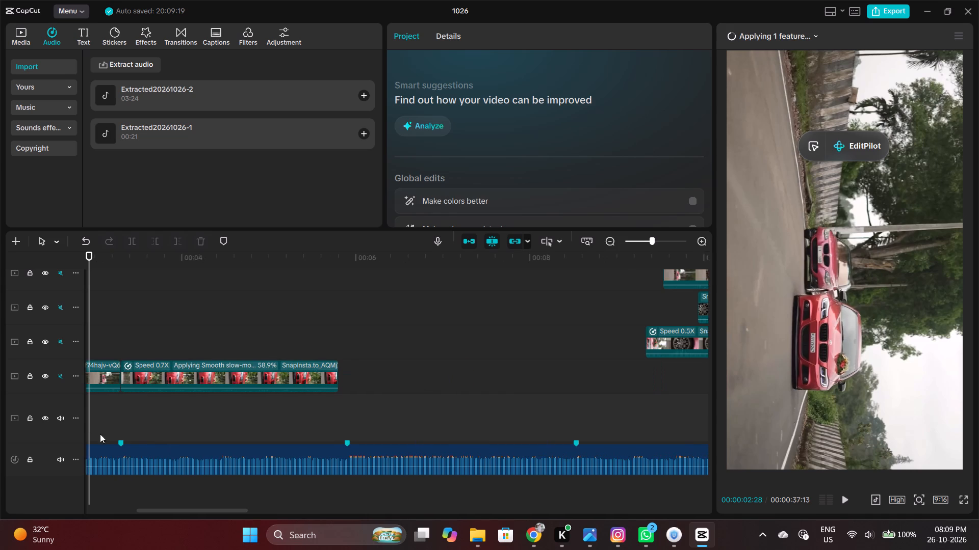
{"action": "left_click_drag", "start_coordinate": [151, 509], "coordinate": [86, 511]}
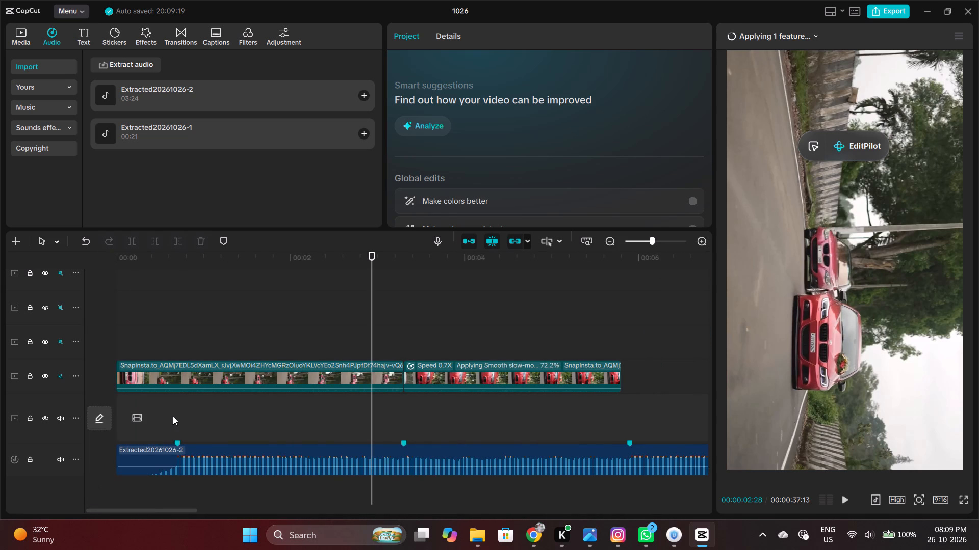
{"action": "left_click", "coordinate": [173, 416]}
{"action": "key", "text": "space"}
{"action": "key", "text": "space"}
{"action": "key", "text": "space"}
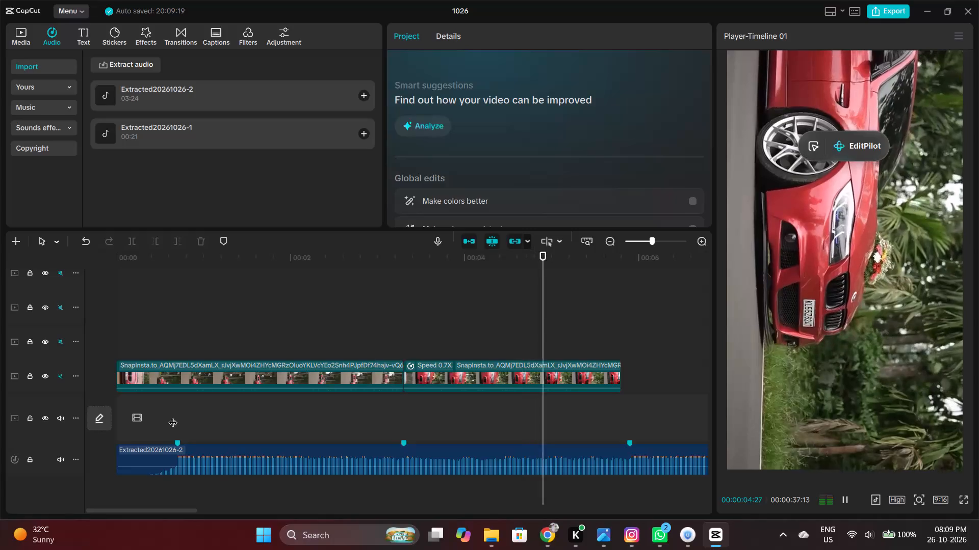
{"action": "key", "text": "space"}
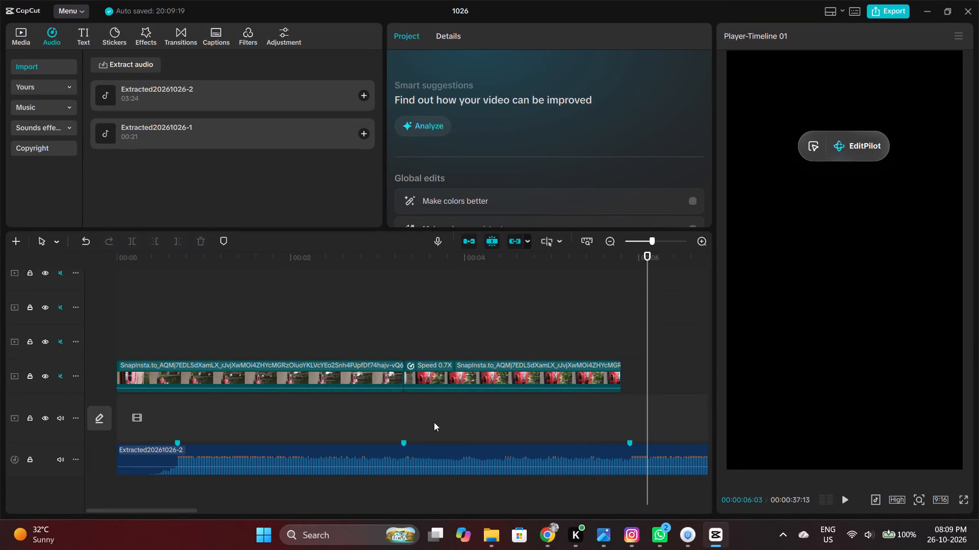
Replay the cut at the second beat marker and continue past the third marker to check the beat timing.
{"action": "left_click", "coordinate": [378, 419]}
{"action": "key", "text": "space"}
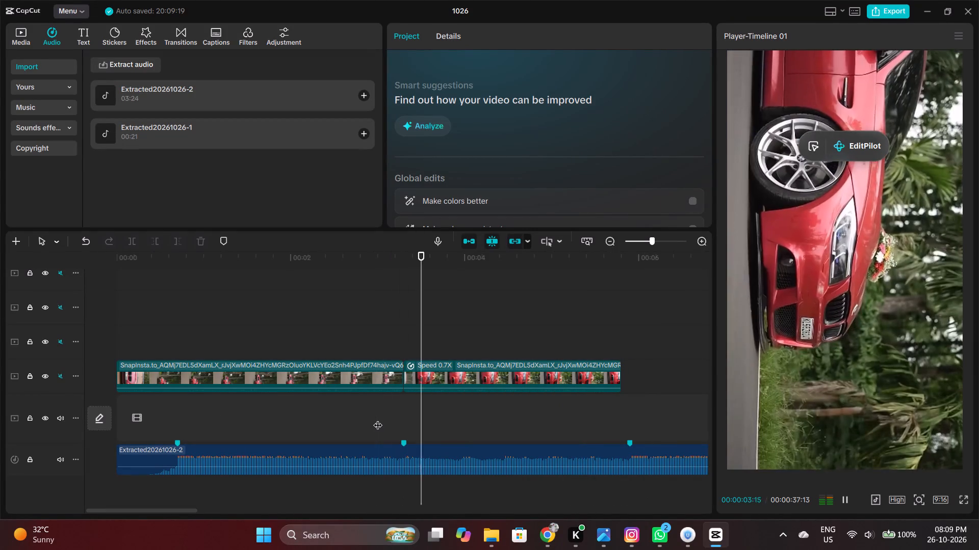
{"action": "key", "text": "space"}
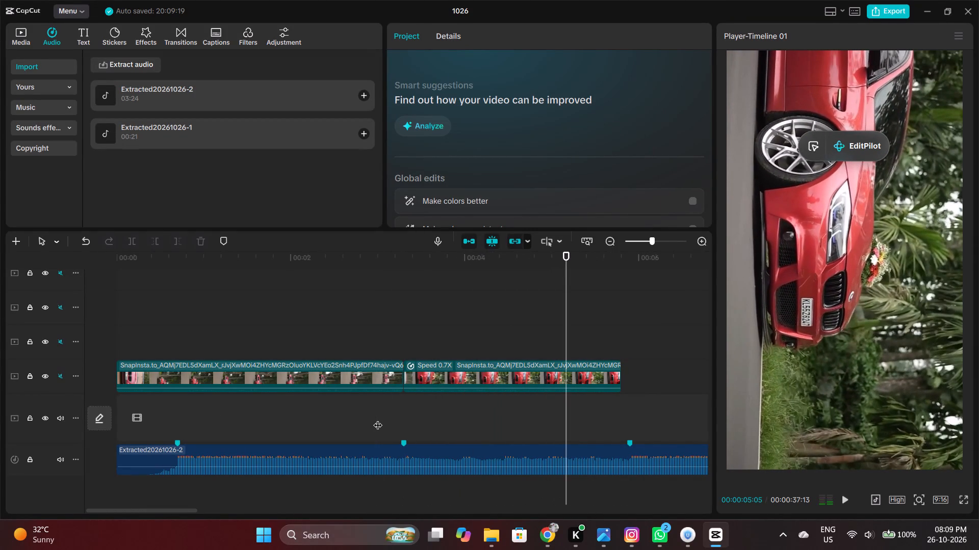
{"action": "scroll", "coordinate": [378, 419], "scroll_direction": "down", "scroll_amount": 3}
{"action": "scroll", "coordinate": [378, 419], "scroll_direction": "down", "scroll_amount": 11, "text": "ctrl"}
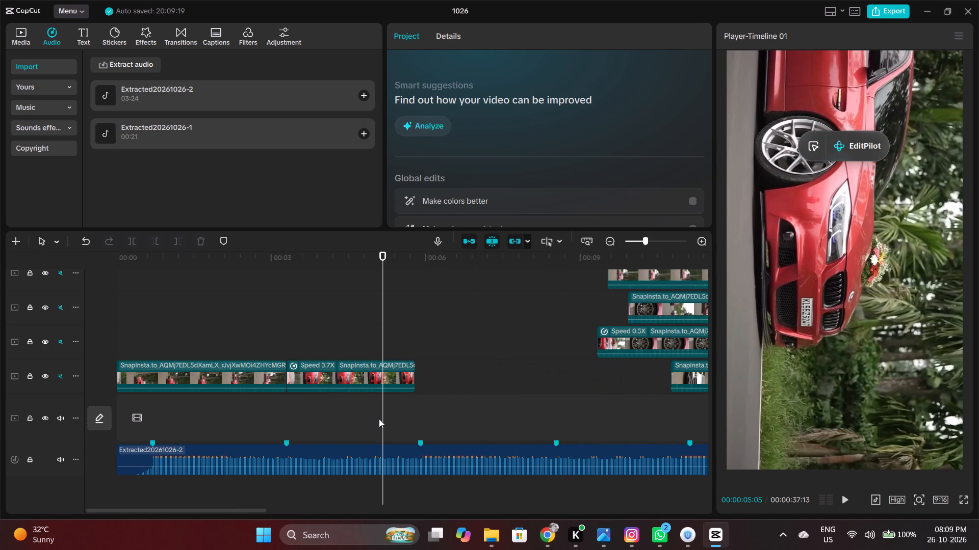
{"action": "key", "text": "space"}
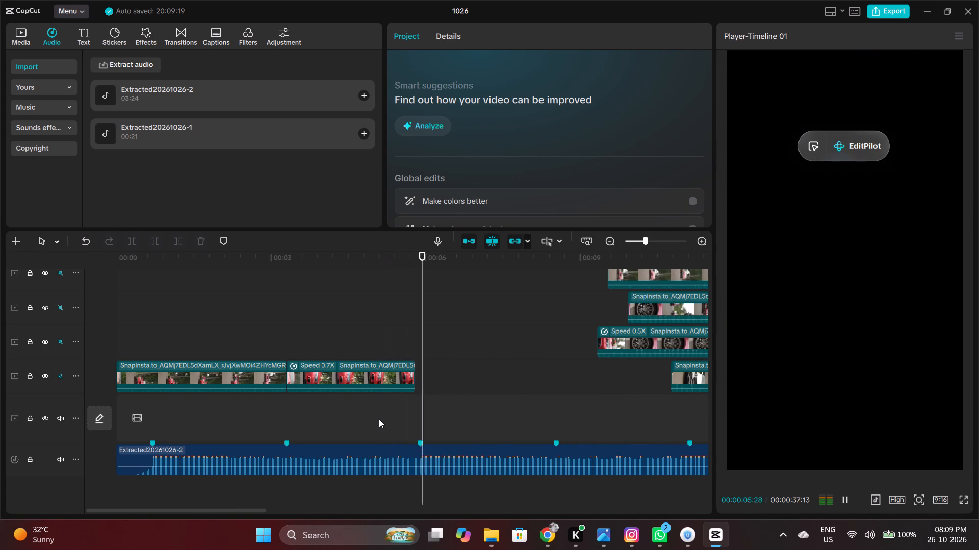
{"action": "key", "text": "space"}
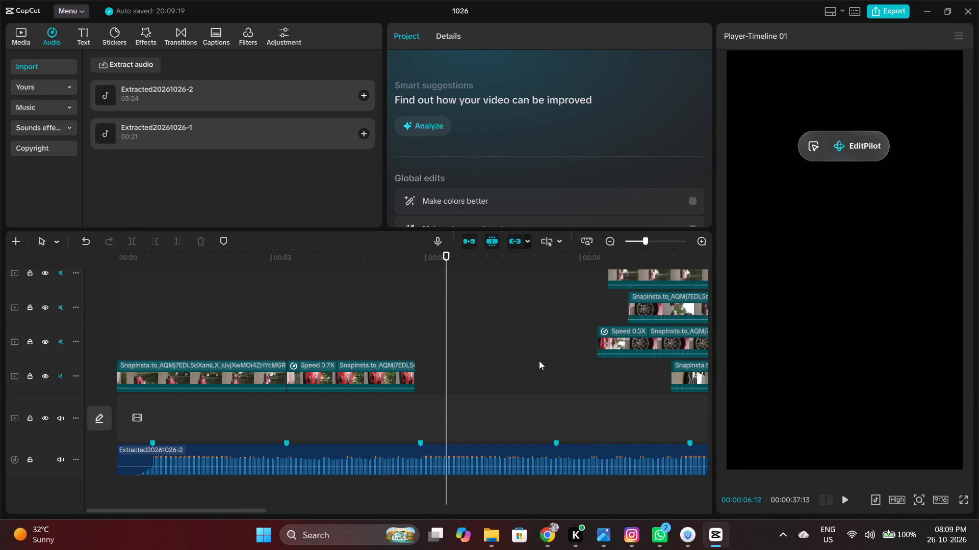
{"action": "key", "text": "space"}
Move the 0.5X wheel clip and the top-track two-car clip onto the track between them, into the gaps around its existing clips.
{"action": "scroll", "coordinate": [538, 360], "scroll_direction": "up", "scroll_amount": 5}
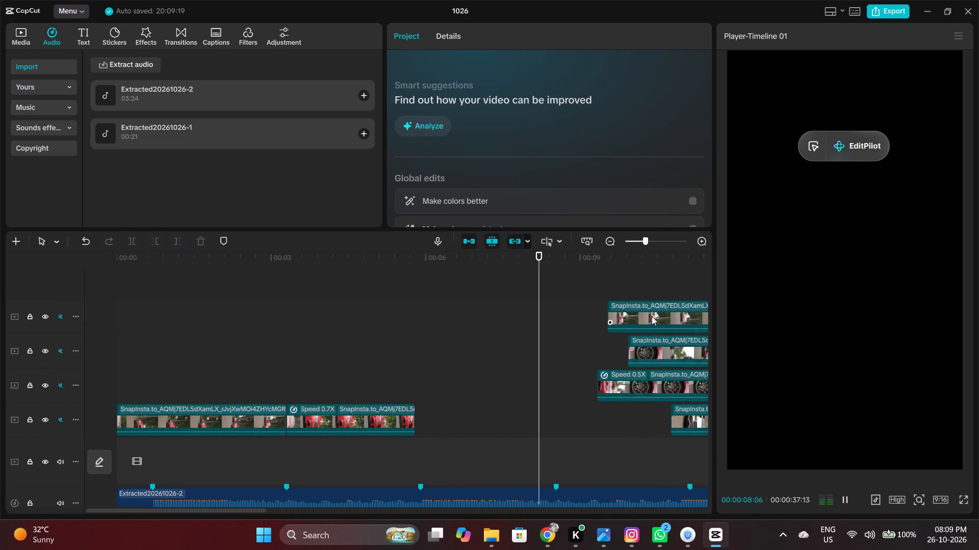
{"action": "left_click", "coordinate": [652, 316]}
{"action": "key", "text": "space"}
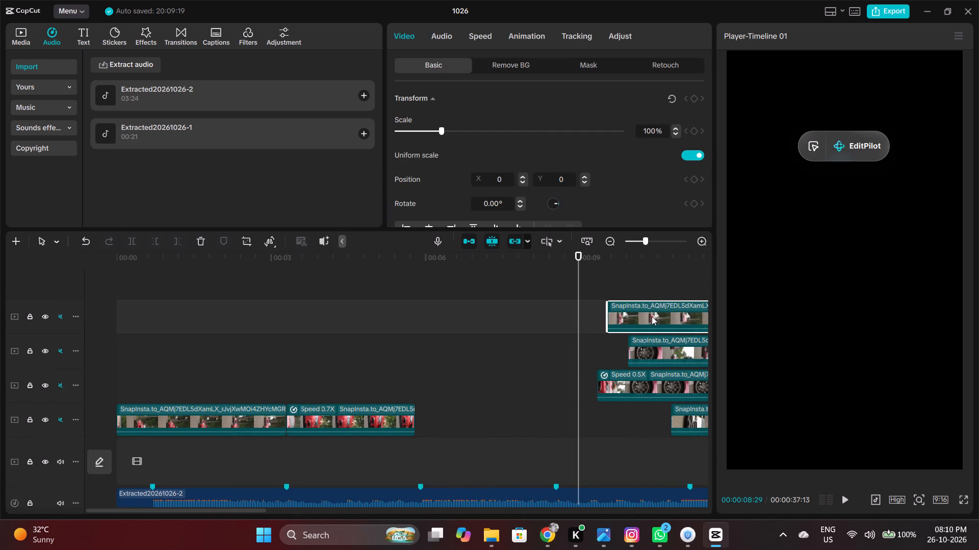
{"action": "key", "text": "space"}
{"action": "key", "text": "space"}
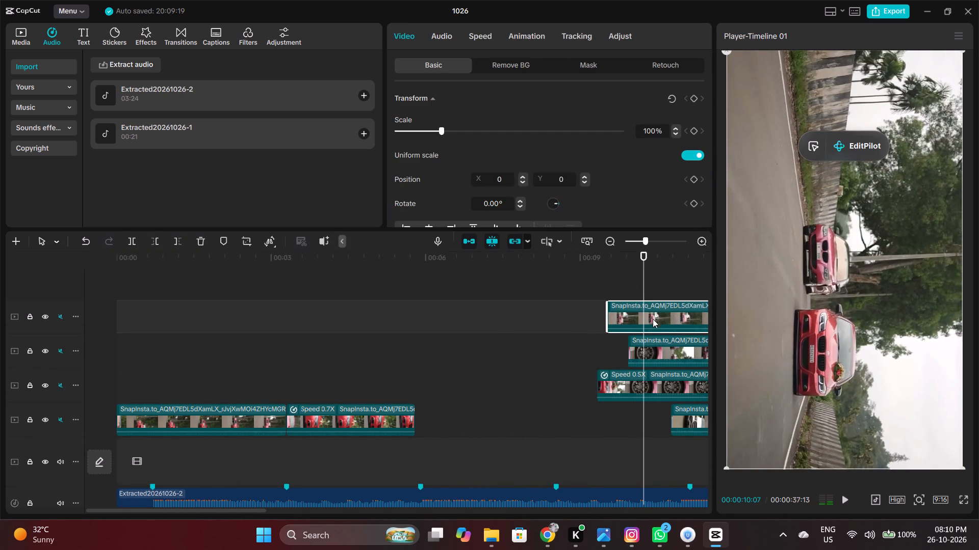
{"action": "left_click", "coordinate": [662, 351]}
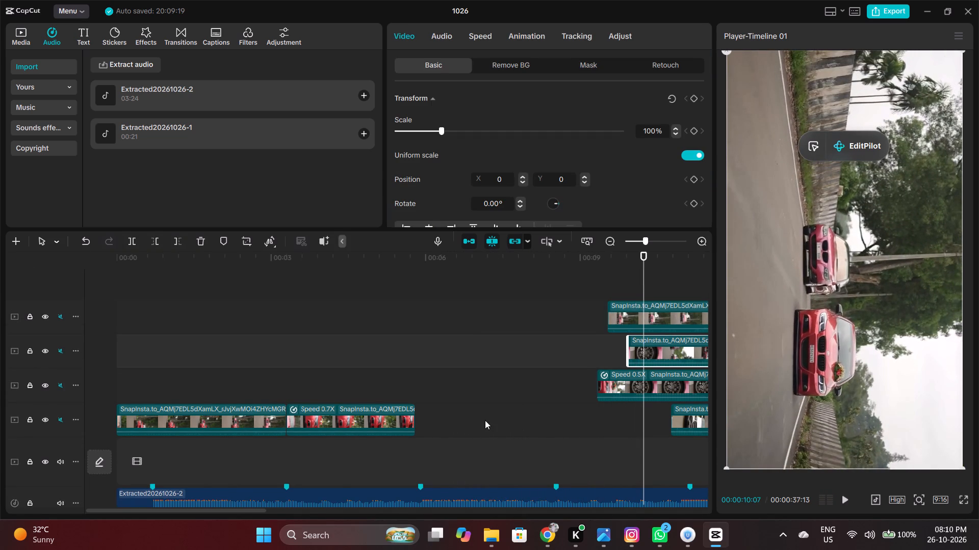
{"action": "scroll", "coordinate": [464, 418], "scroll_direction": "down", "scroll_amount": 8, "text": "ctrl"}
{"action": "scroll", "coordinate": [424, 411], "scroll_direction": "down", "scroll_amount": 1, "text": "ctrl"}
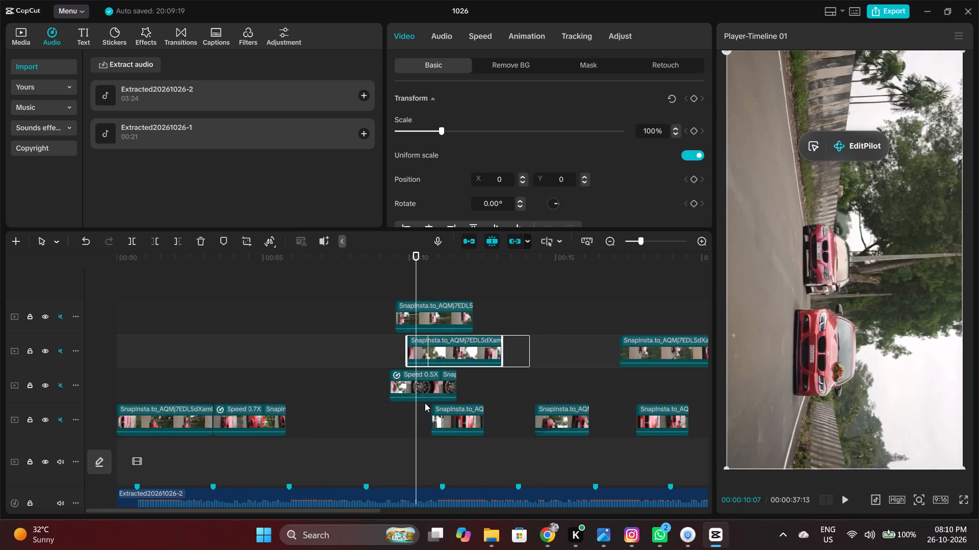
{"action": "left_click_drag", "start_coordinate": [420, 386], "coordinate": [359, 358]}
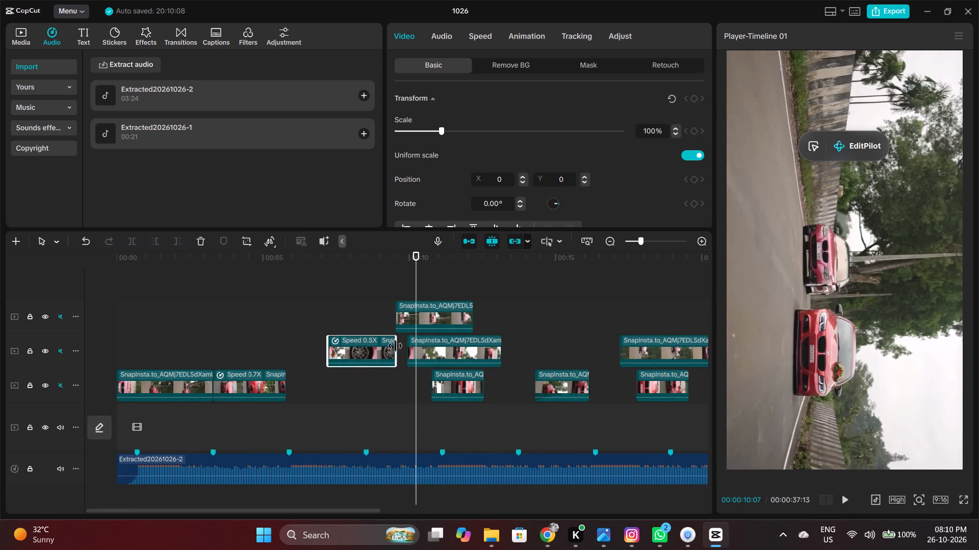
{"action": "left_click_drag", "start_coordinate": [424, 304], "coordinate": [552, 343]}
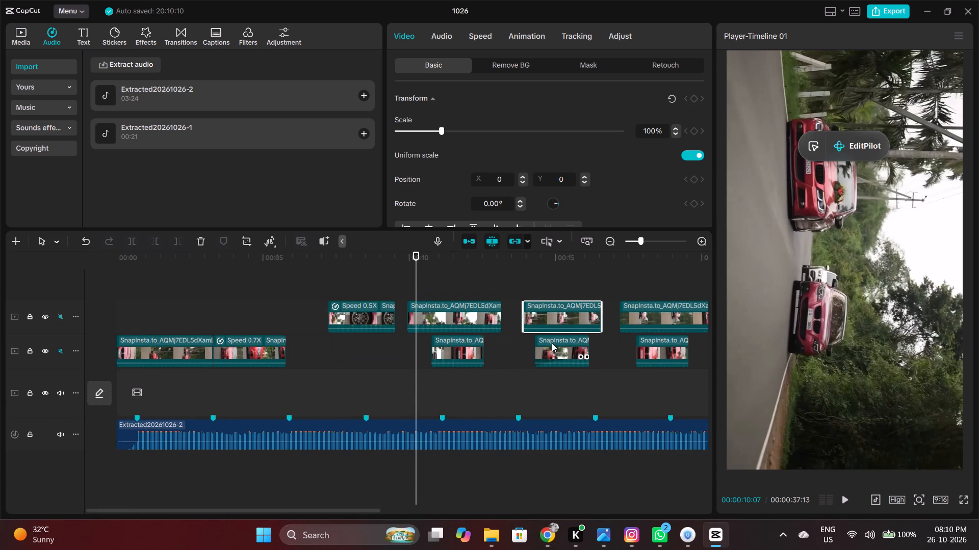
Shift the last four clips on the lower video track later, starting at about 33, 36, 39 and 43 seconds.
{"action": "scroll", "coordinate": [564, 356], "scroll_direction": "down", "scroll_amount": 6, "text": "ctrl"}
{"action": "scroll", "coordinate": [502, 356], "scroll_direction": "down", "scroll_amount": 2, "text": "ctrl"}
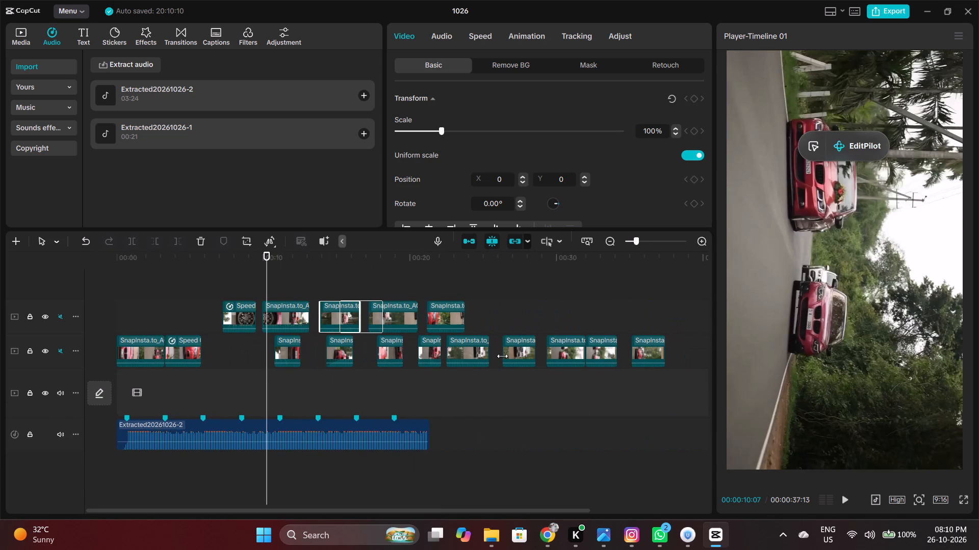
{"action": "left_click_drag", "start_coordinate": [645, 351], "coordinate": [697, 350]}
{"action": "left_click_drag", "start_coordinate": [536, 349], "coordinate": [641, 357]}
{"action": "left_click_drag", "start_coordinate": [501, 347], "coordinate": [595, 351]}
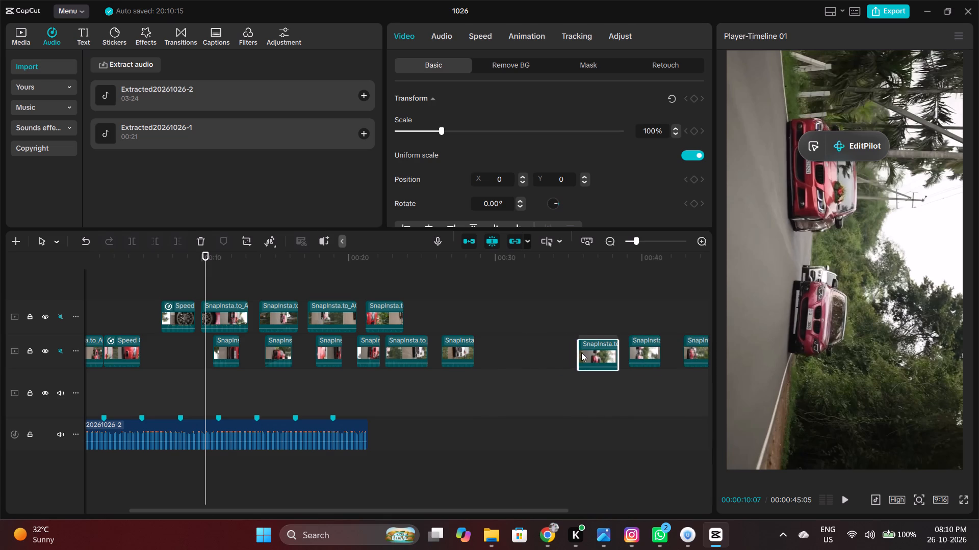
{"action": "left_click_drag", "start_coordinate": [451, 347], "coordinate": [581, 353]}
{"action": "left_click_drag", "start_coordinate": [581, 353], "coordinate": [560, 353]}
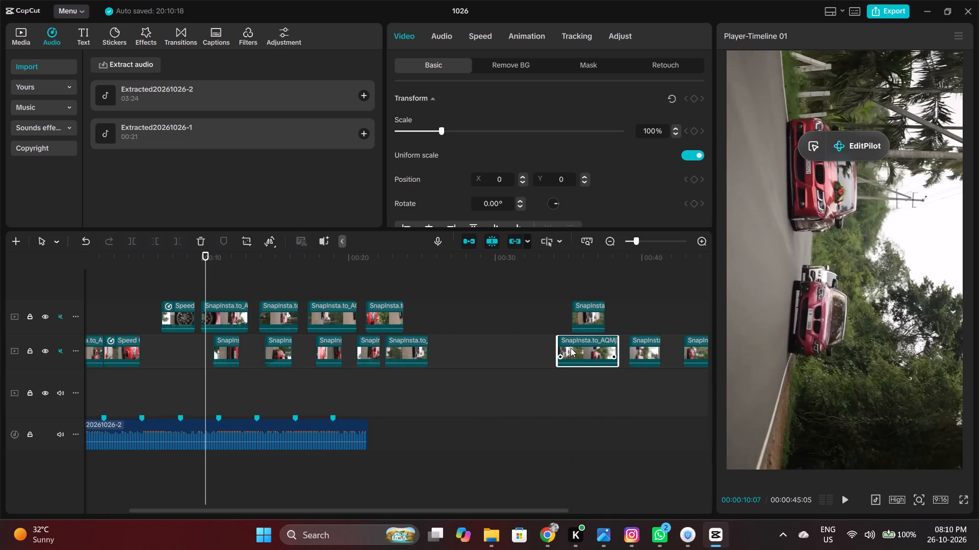
{"action": "key", "text": "ctrl+z"}
{"action": "left_click_drag", "start_coordinate": [576, 314], "coordinate": [555, 339]}
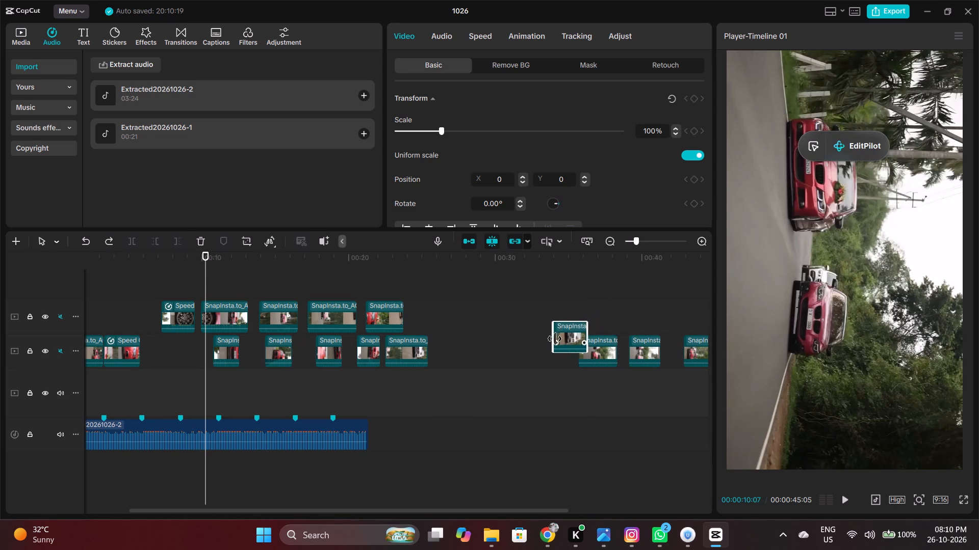
{"action": "left_click_drag", "start_coordinate": [555, 339], "coordinate": [549, 346]}
Spread the next five clips along the lower video track, starting at about 20, 22, 25, 26 and 30 seconds.
{"action": "left_click_drag", "start_coordinate": [406, 346], "coordinate": [509, 349]}
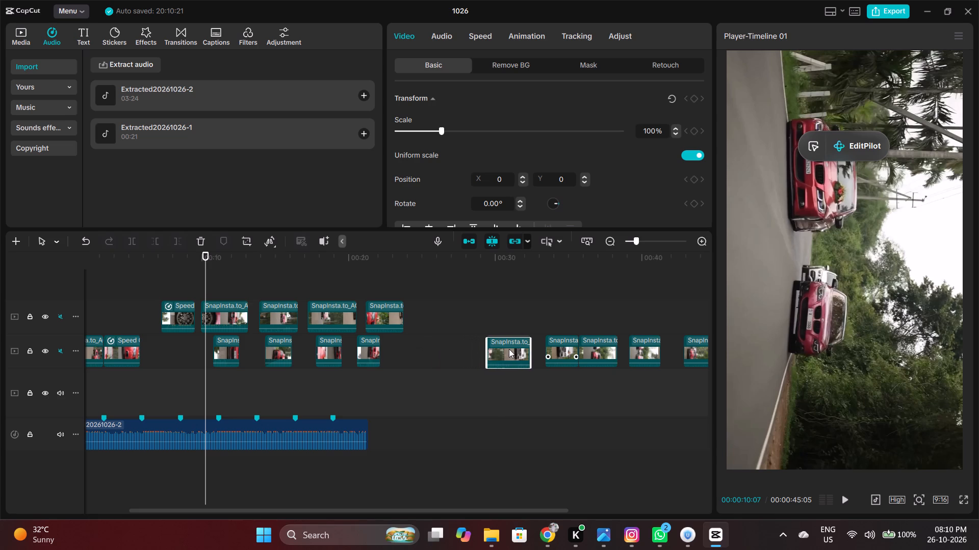
{"action": "left_click_drag", "start_coordinate": [509, 349], "coordinate": [510, 349]}
{"action": "left_click_drag", "start_coordinate": [383, 302], "coordinate": [460, 345]}
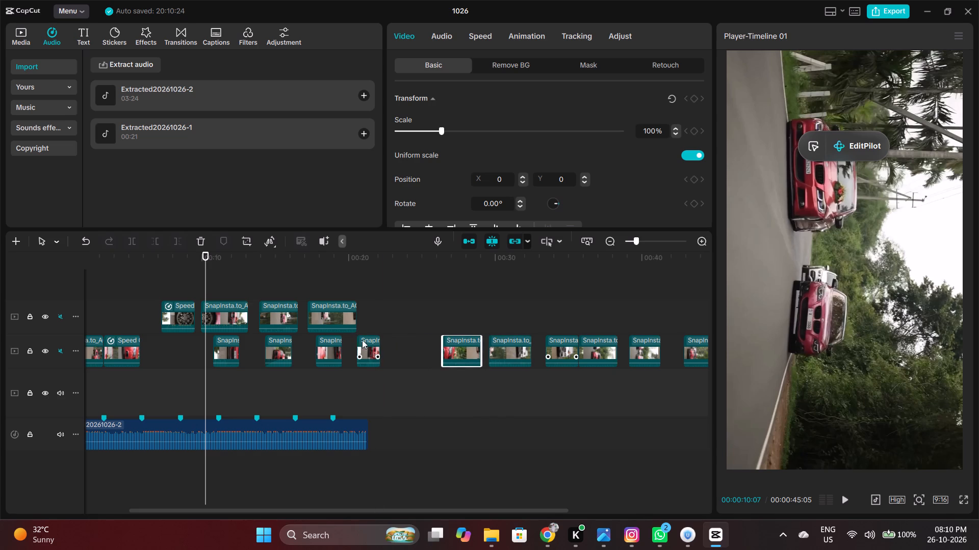
{"action": "left_click_drag", "start_coordinate": [373, 348], "coordinate": [432, 354]}
{"action": "left_click_drag", "start_coordinate": [331, 347], "coordinate": [367, 349]}
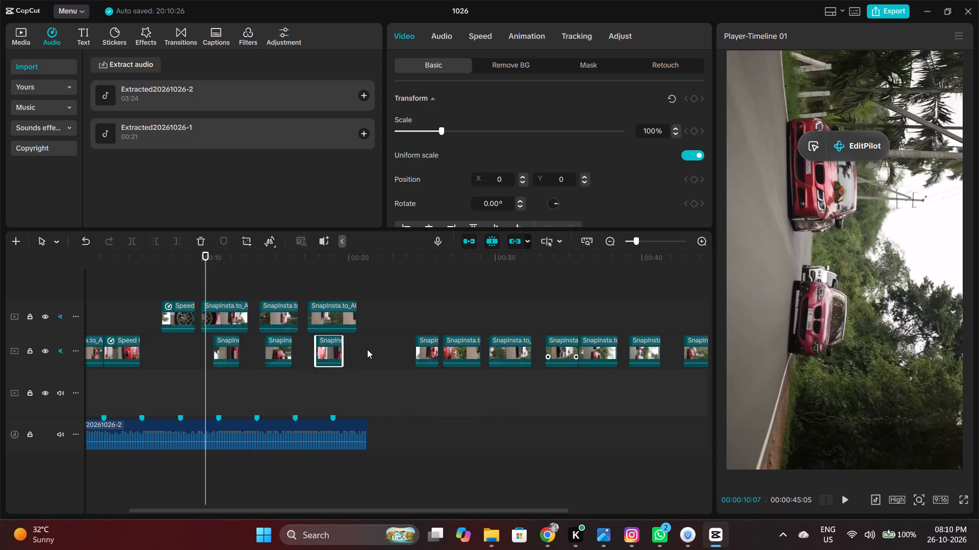
{"action": "left_click_drag", "start_coordinate": [367, 349], "coordinate": [398, 350]}
{"action": "left_click_drag", "start_coordinate": [277, 353], "coordinate": [363, 360]}
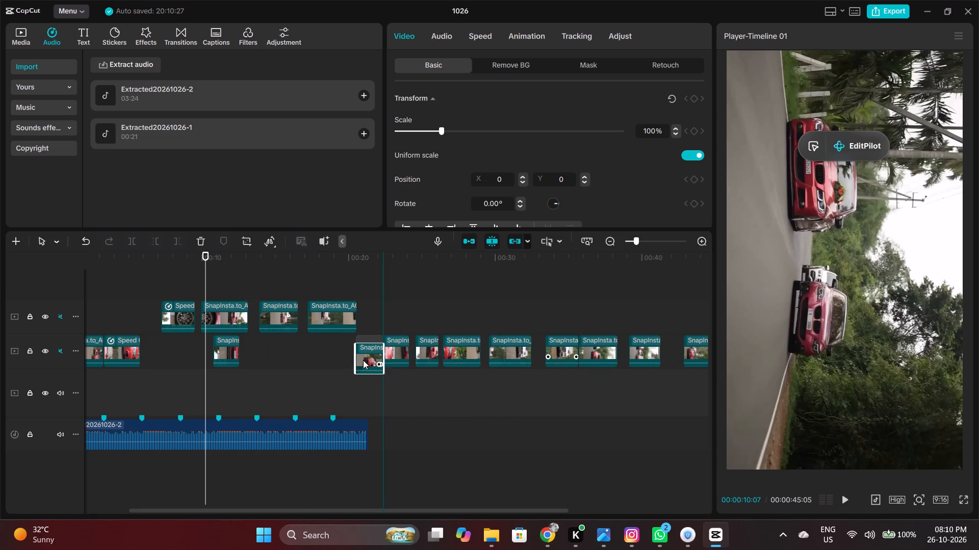
{"action": "left_click_drag", "start_coordinate": [363, 360], "coordinate": [361, 360]}
Move the remaining upper-track clips later: one to the lower track near 17 seconds, the others to about 15, 19 and 35 seconds.
{"action": "left_click_drag", "start_coordinate": [340, 315], "coordinate": [331, 344]}
{"action": "left_click_drag", "start_coordinate": [287, 313], "coordinate": [313, 317]}
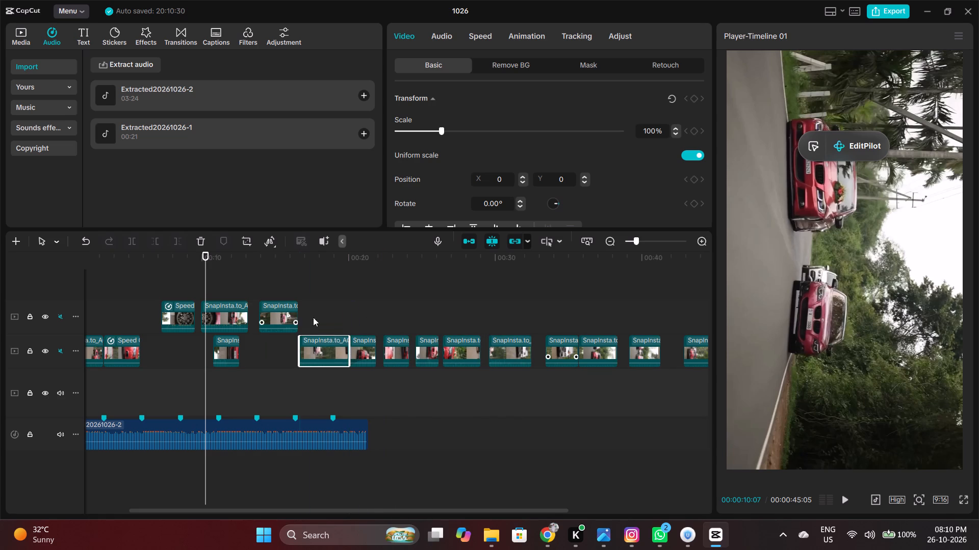
{"action": "left_click_drag", "start_coordinate": [313, 317], "coordinate": [589, 323]}
{"action": "left_click_drag", "start_coordinate": [236, 316], "coordinate": [366, 316]}
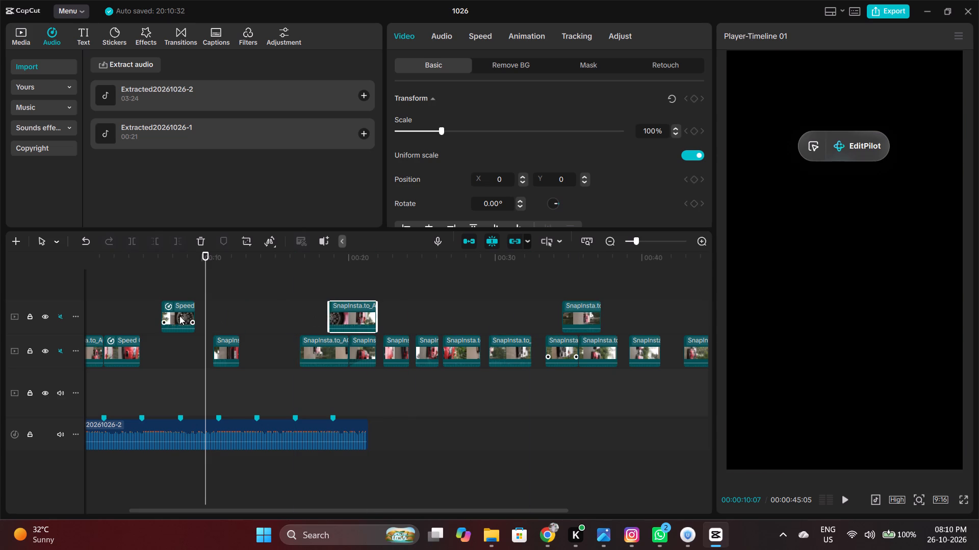
{"action": "left_click_drag", "start_coordinate": [179, 316], "coordinate": [290, 316]}
Play the timeline from the beginning beyond the end of the audio, and restart playback from the beginning.
{"action": "left_click", "coordinate": [146, 300]}
{"action": "left_click_drag", "start_coordinate": [145, 300], "coordinate": [127, 305]}
{"action": "key", "text": "space"}
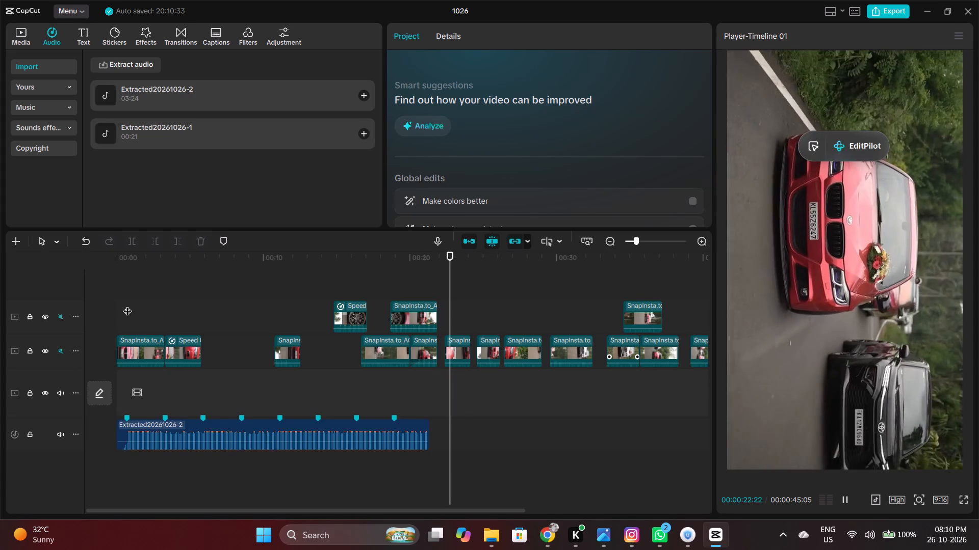
{"action": "key", "text": "space"}
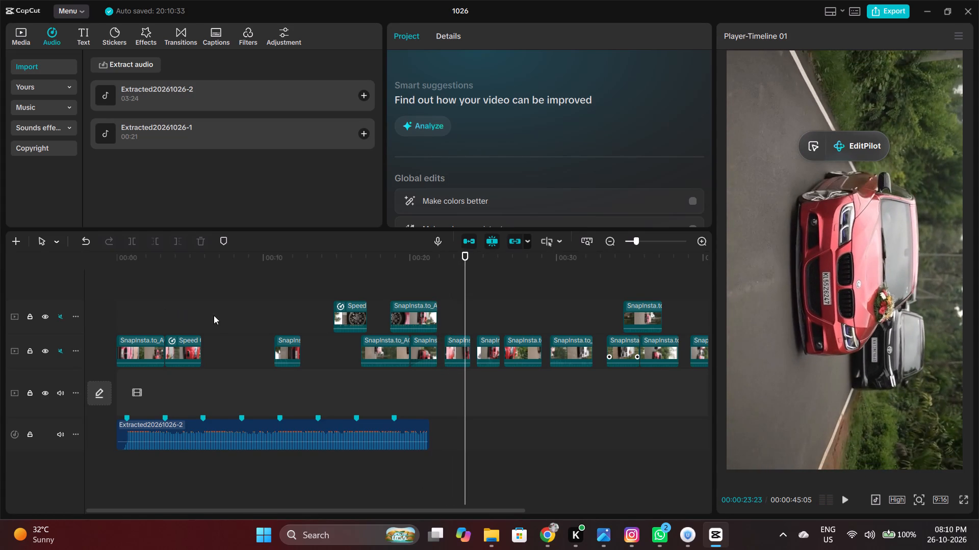
{"action": "left_click", "coordinate": [214, 315]}
{"action": "left_click_drag", "start_coordinate": [214, 315], "coordinate": [66, 332]}
{"action": "key", "text": "space"}
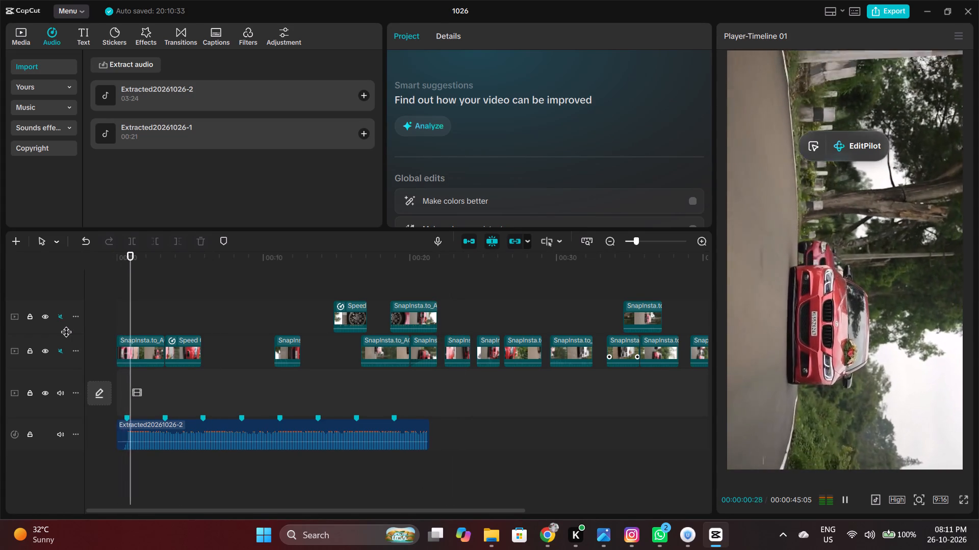
Close project 1026 and open project 1019 from the projects list.
{"action": "left_click", "coordinate": [968, 8]}
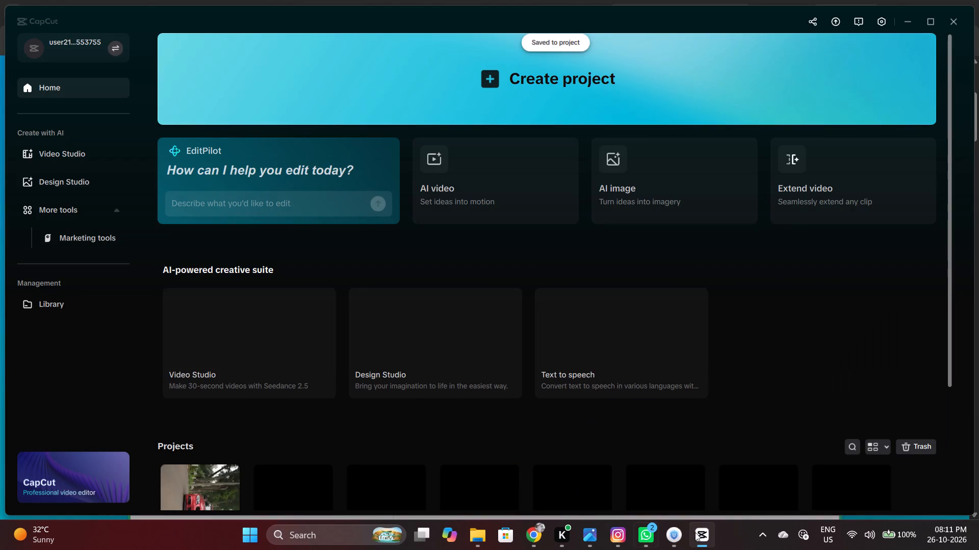
{"action": "scroll", "coordinate": [395, 363], "scroll_direction": "down", "scroll_amount": 5}
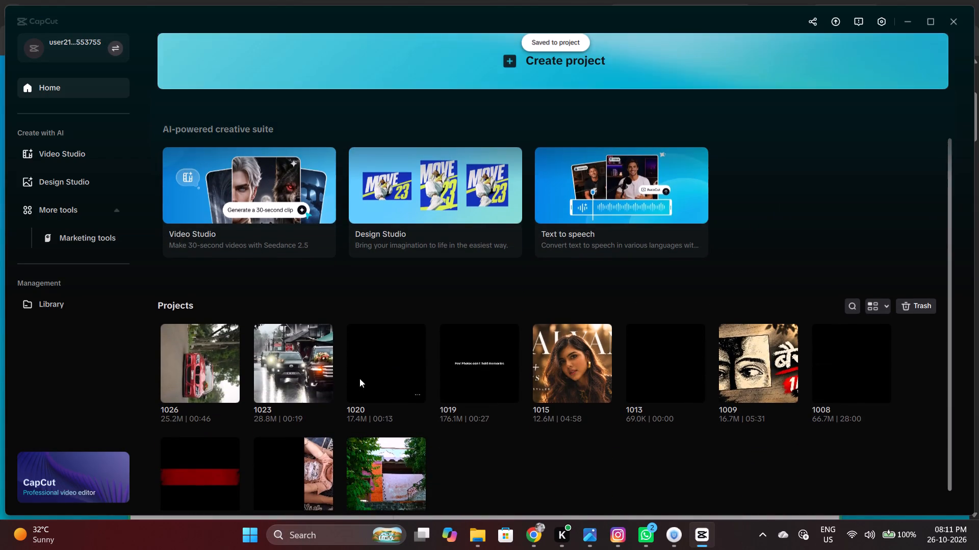
{"action": "left_click", "coordinate": [480, 356]}
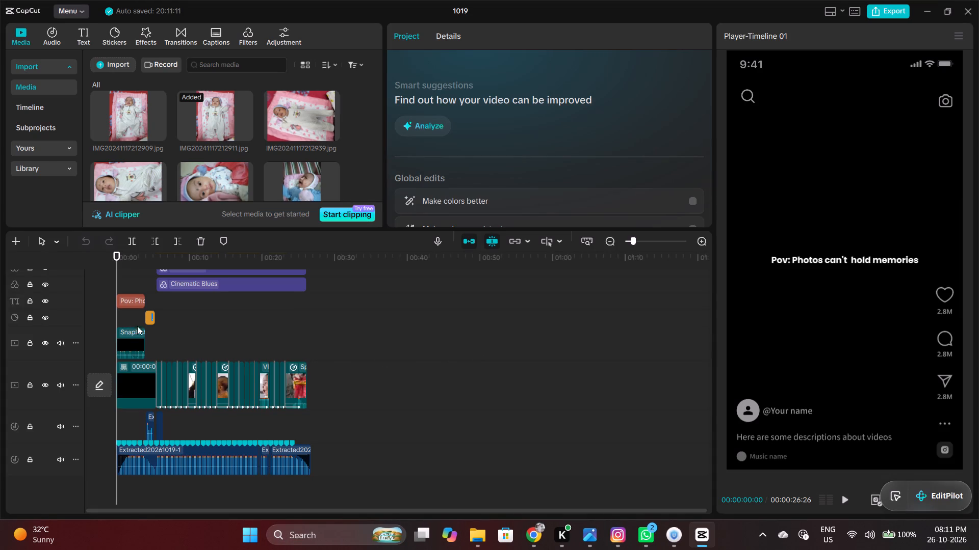
Play project 1019 from the start with its timeline enlarged to examine the opening.
{"action": "scroll", "coordinate": [147, 335], "scroll_direction": "up", "scroll_amount": 11, "text": "ctrl"}
{"action": "key", "text": "space"}
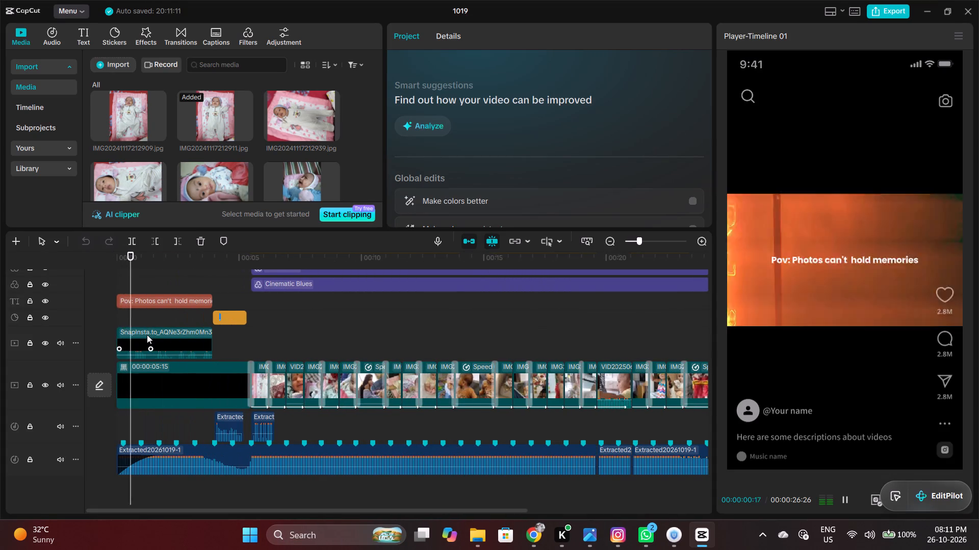